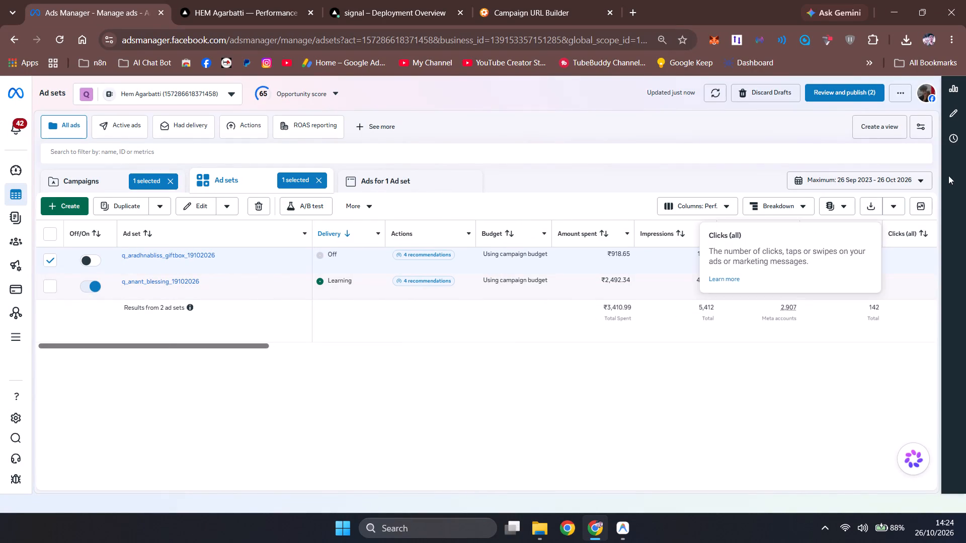
# Show the ads in the q_anant_blessing_19102026 ad set for Today and review their metrics from amount spent through purchase ROAS.
pyautogui.click(898, 171)
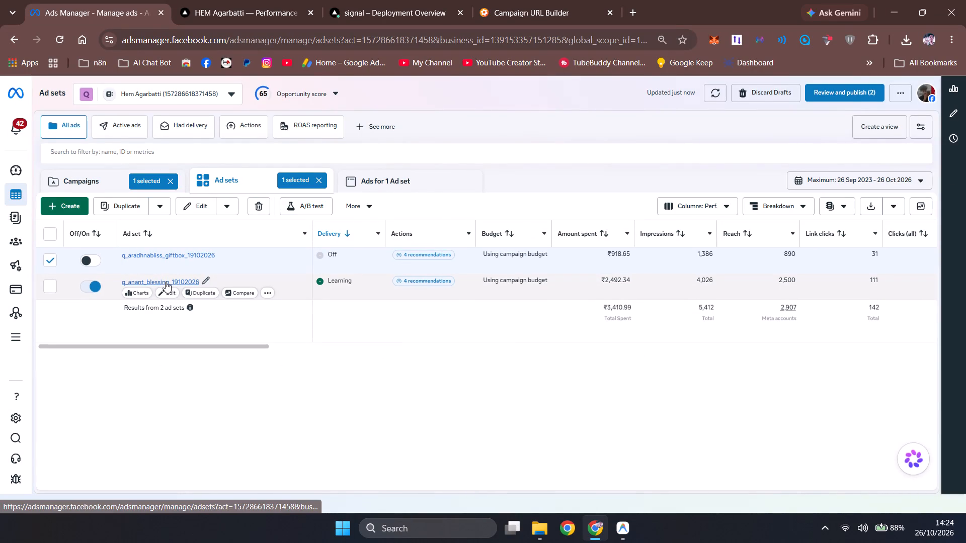
pyautogui.click(166, 282)
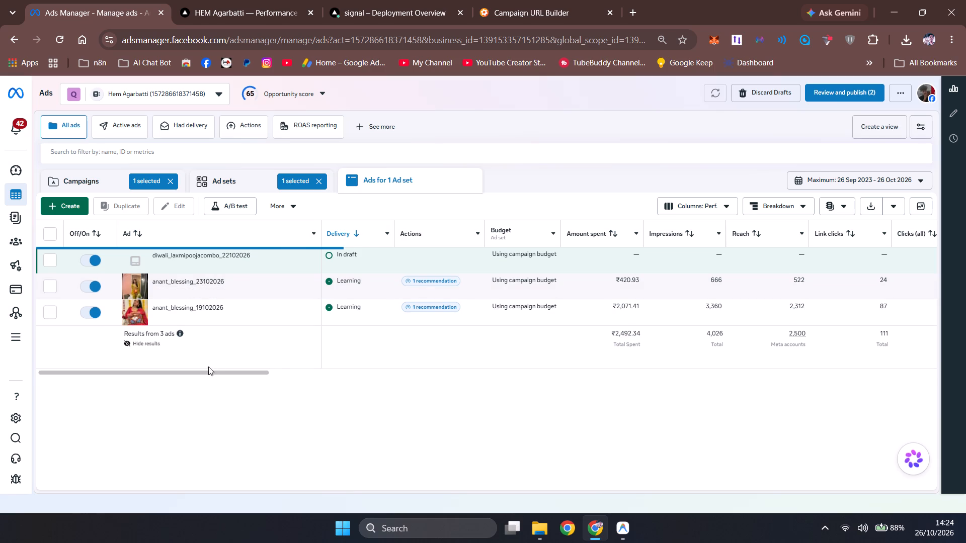
pyautogui.click(840, 179)
pyautogui.click(597, 224)
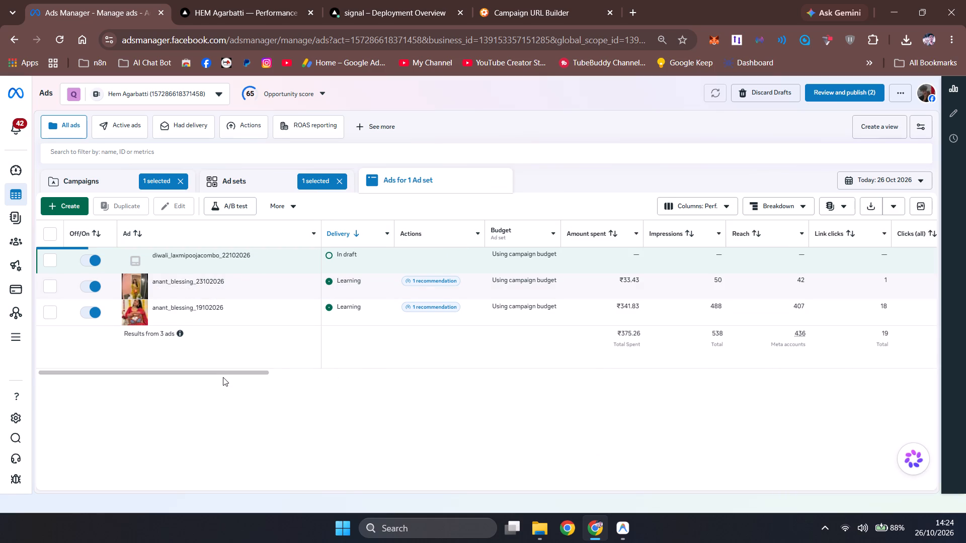
pyautogui.moveTo(223, 373); pyautogui.dragTo(266, 369)
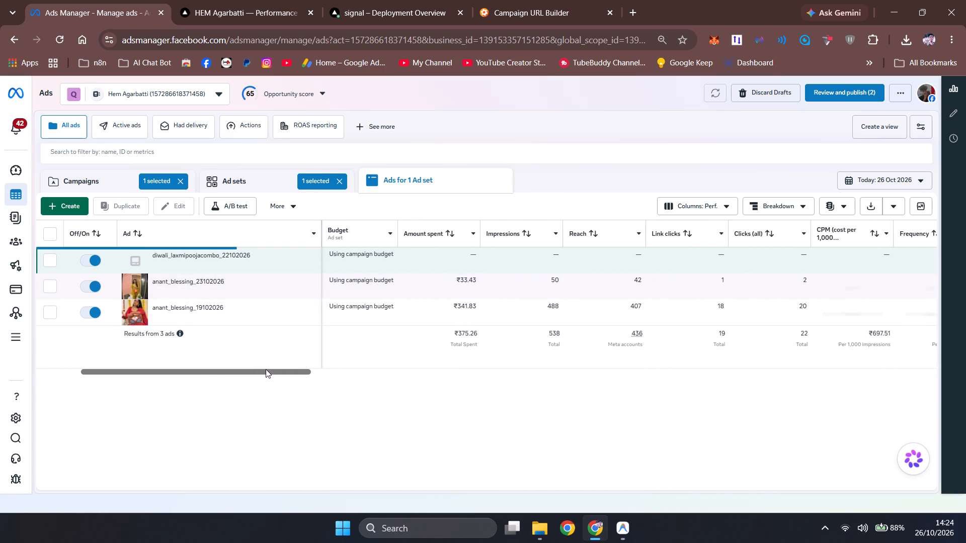
pyautogui.moveTo(266, 369); pyautogui.dragTo(266, 367)
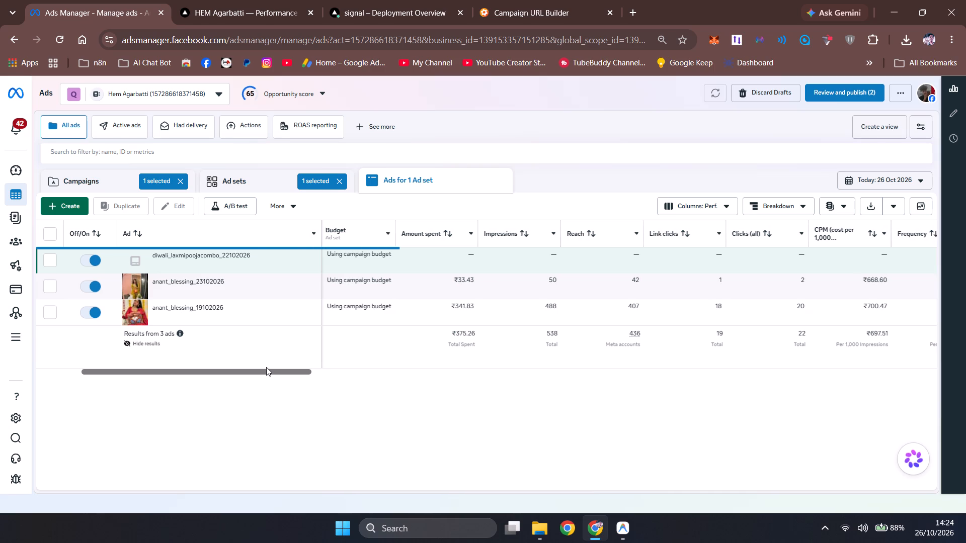
pyautogui.moveTo(266, 367); pyautogui.dragTo(383, 361)
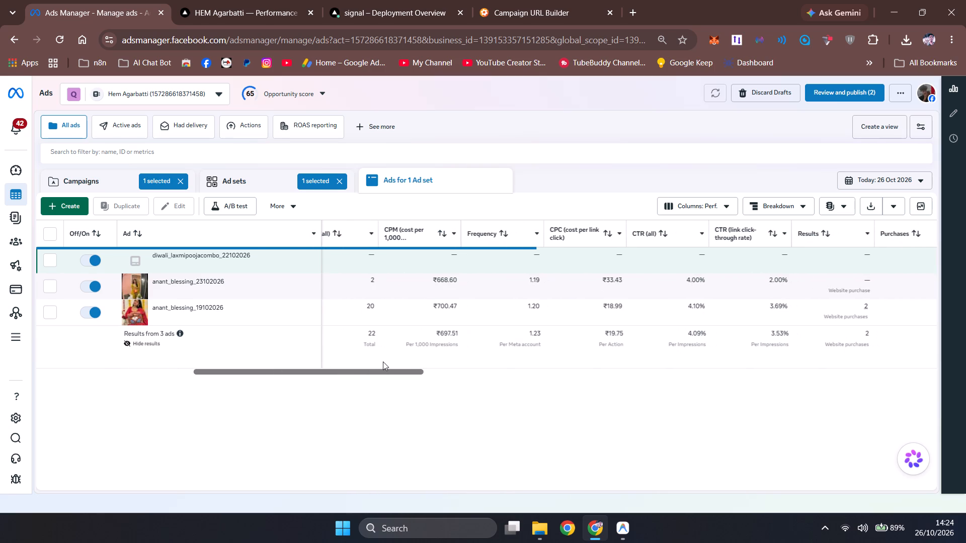
pyautogui.moveTo(383, 361); pyautogui.dragTo(485, 355)
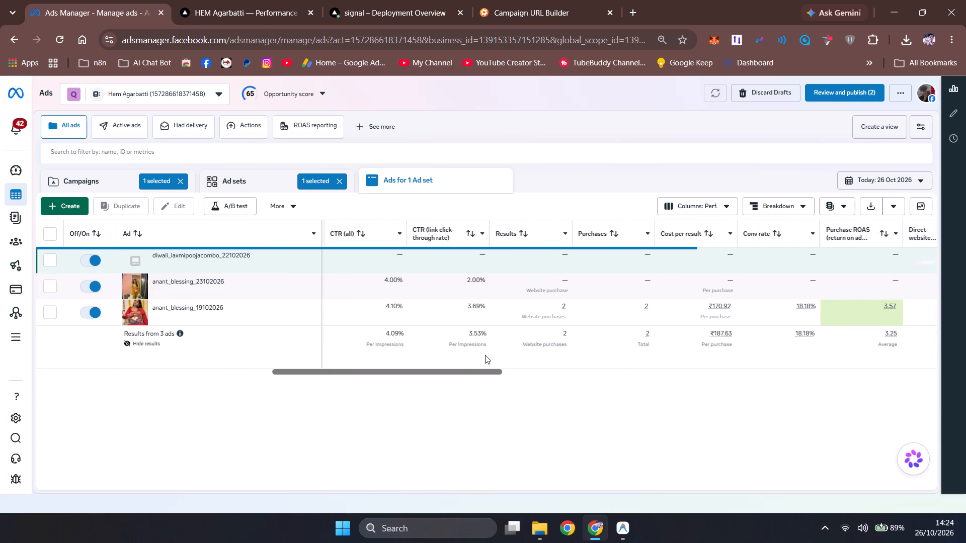
pyautogui.moveTo(485, 355); pyautogui.dragTo(146, 361)
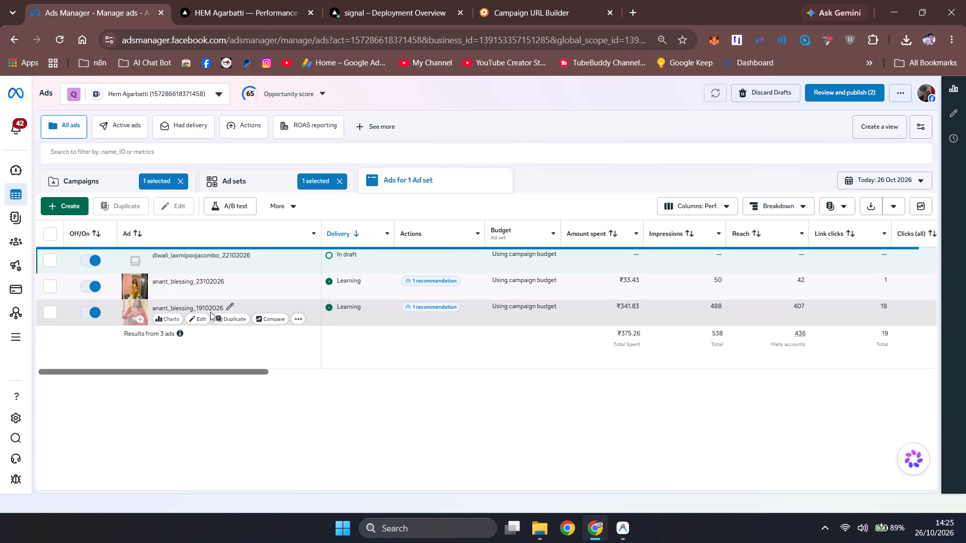
# Open the anant_blessing_19102026 ad for editing and check the website URL in its Destination settings.
pyautogui.click(195, 316)
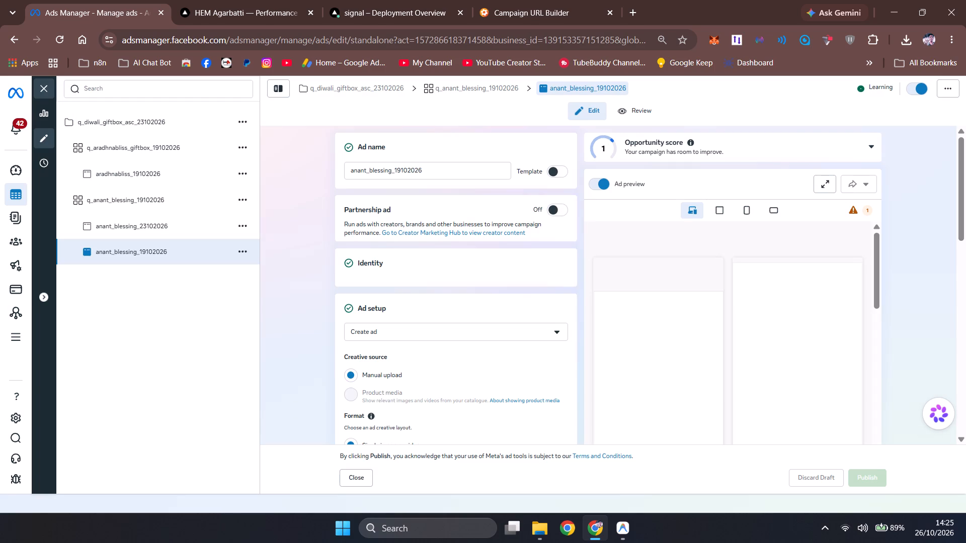
pyautogui.scroll(-3, 457, 325)
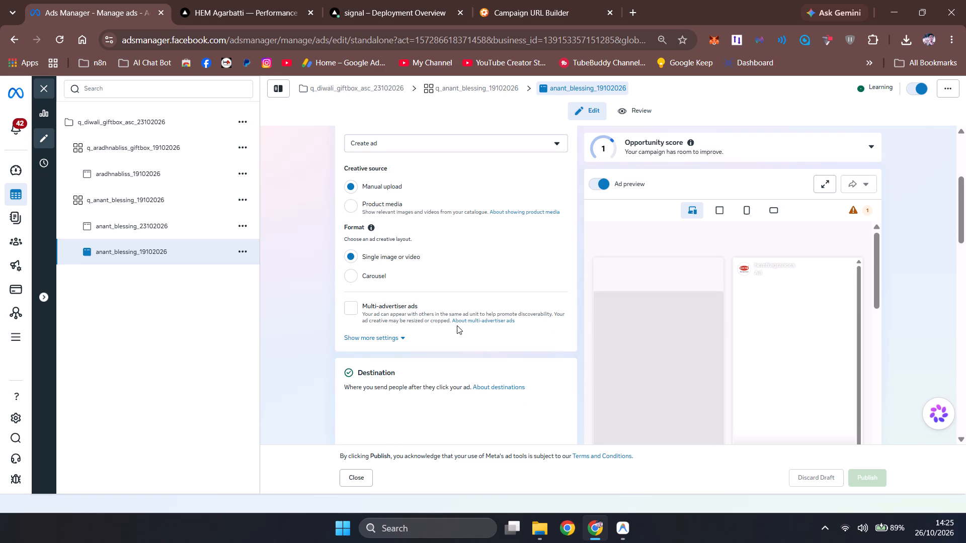
pyautogui.scroll(-2, 457, 325)
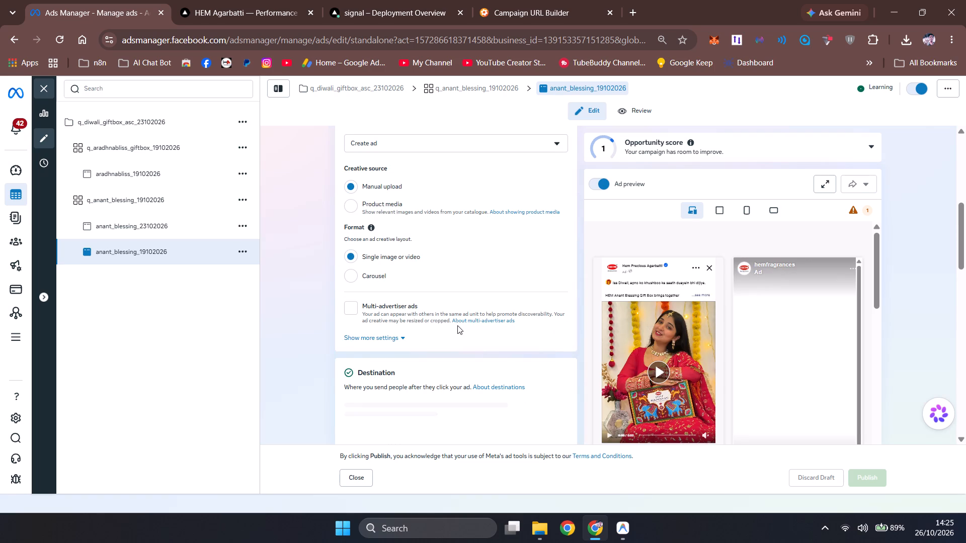
pyautogui.scroll(-1, 464, 323)
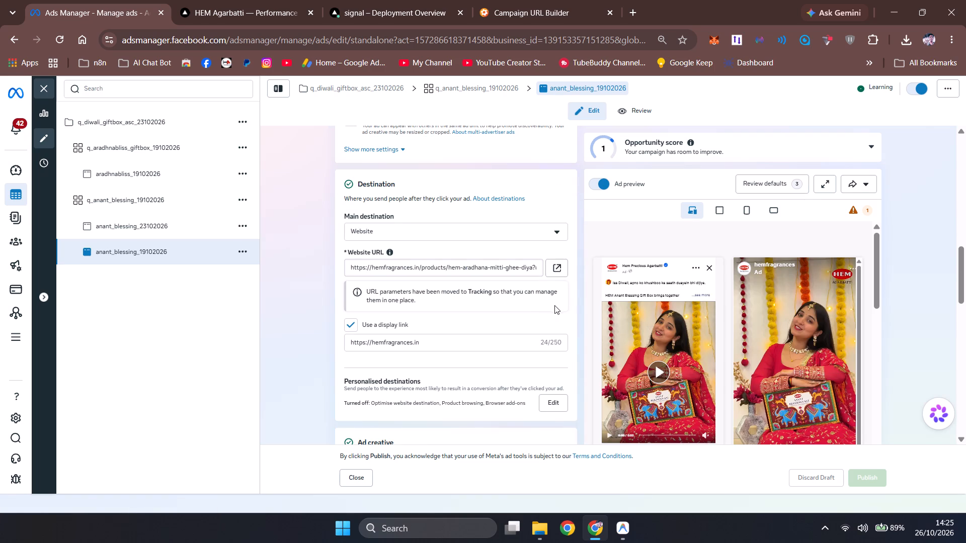
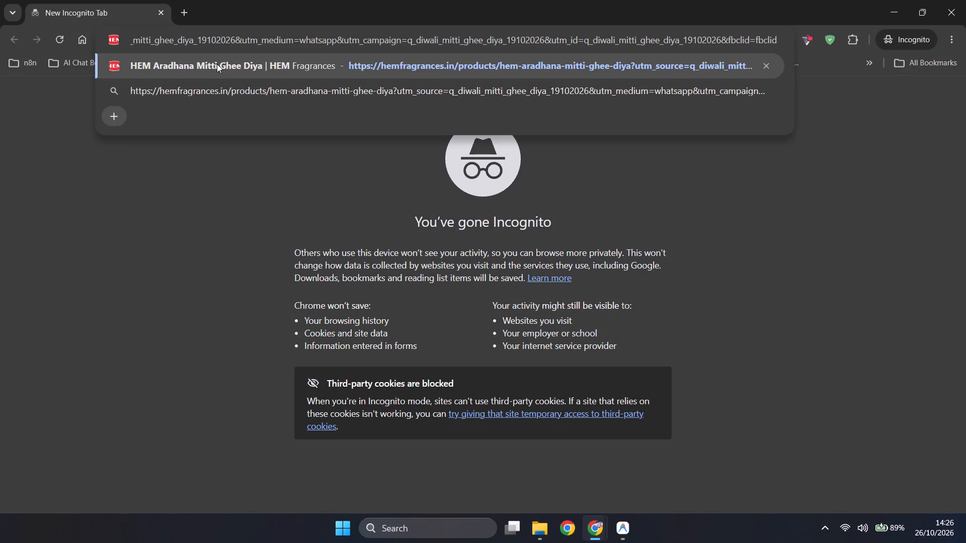
# Open the ad's mitti ghee diya website URL in the incognito window and check the product page it leads to.
pyautogui.press('Return')
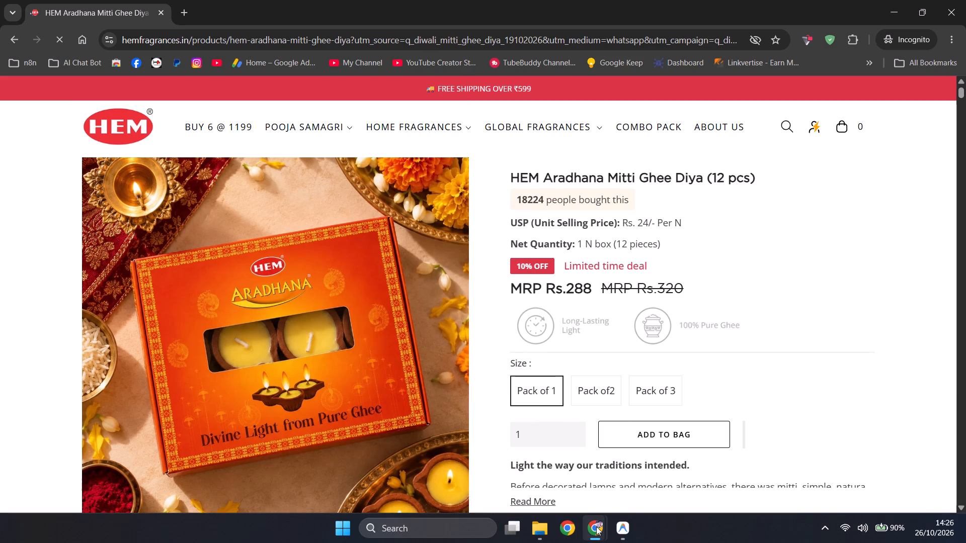
pyautogui.click(561, 477)
pyautogui.click(185, 0)
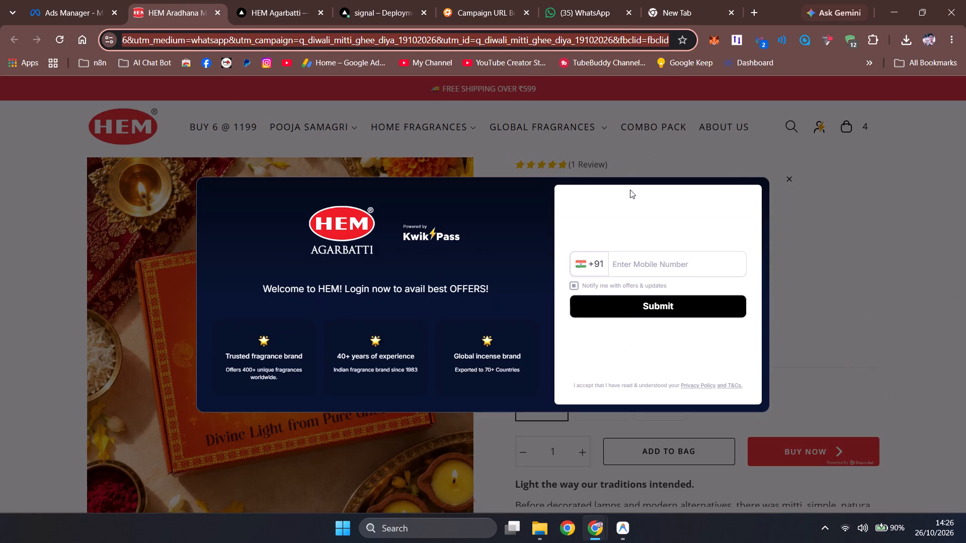
pyautogui.click(790, 176)
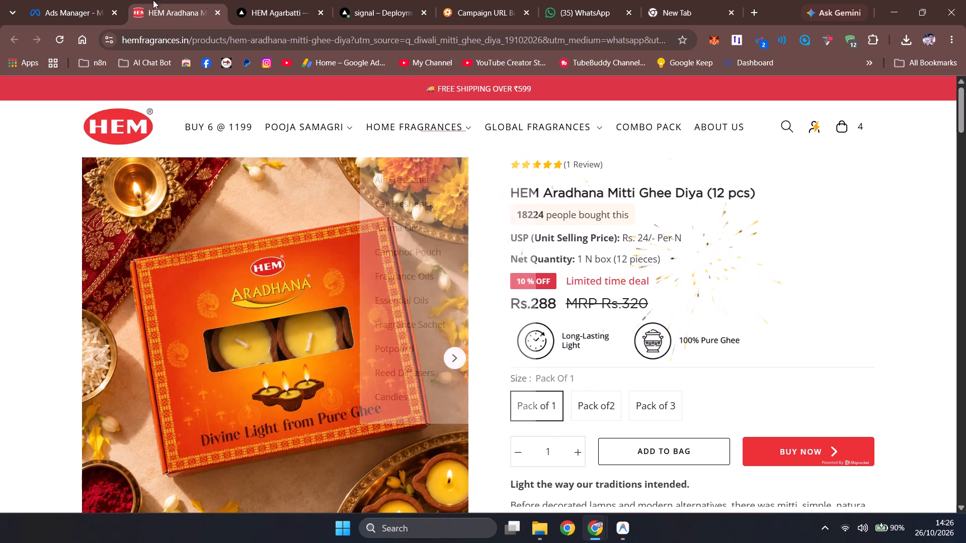
# Return to Ads Manager and check the website URL in the Destination settings of the anant_blessing_23102026 ad.
pyautogui.click(40, 0)
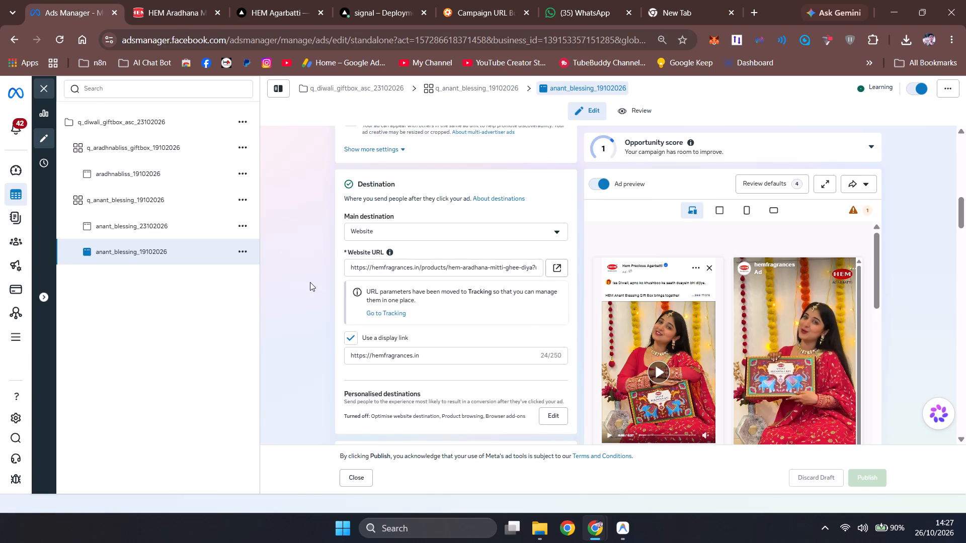
pyautogui.click(469, 268)
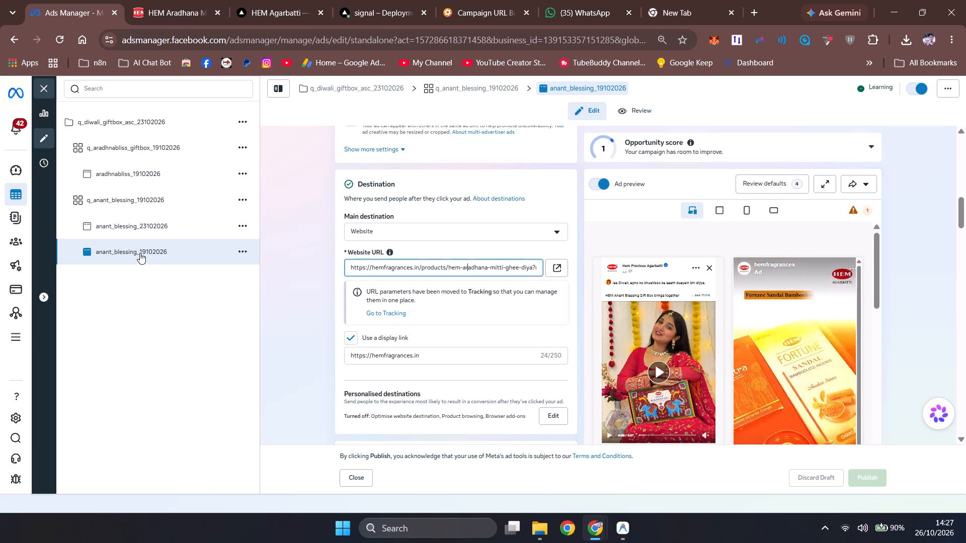
pyautogui.click(135, 228)
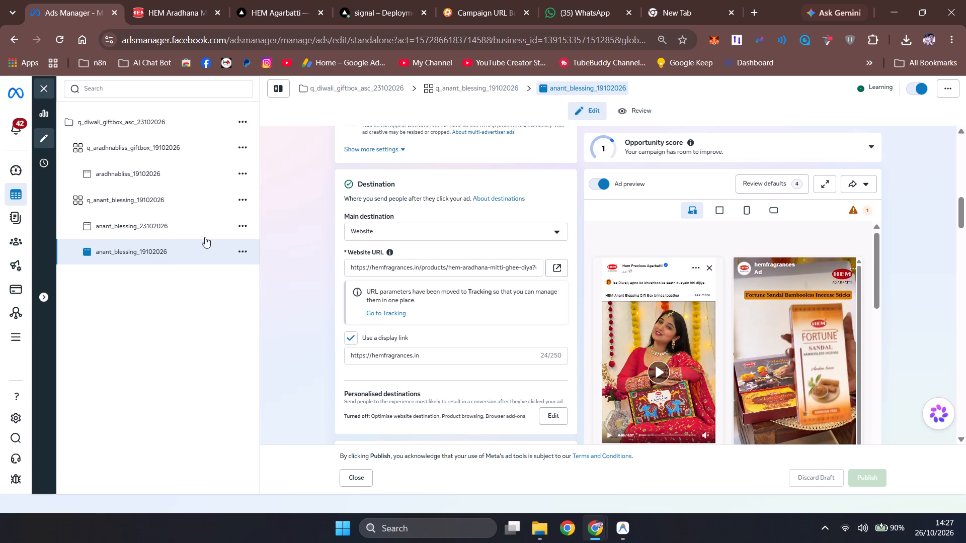
pyautogui.scroll(5, 458, 241)
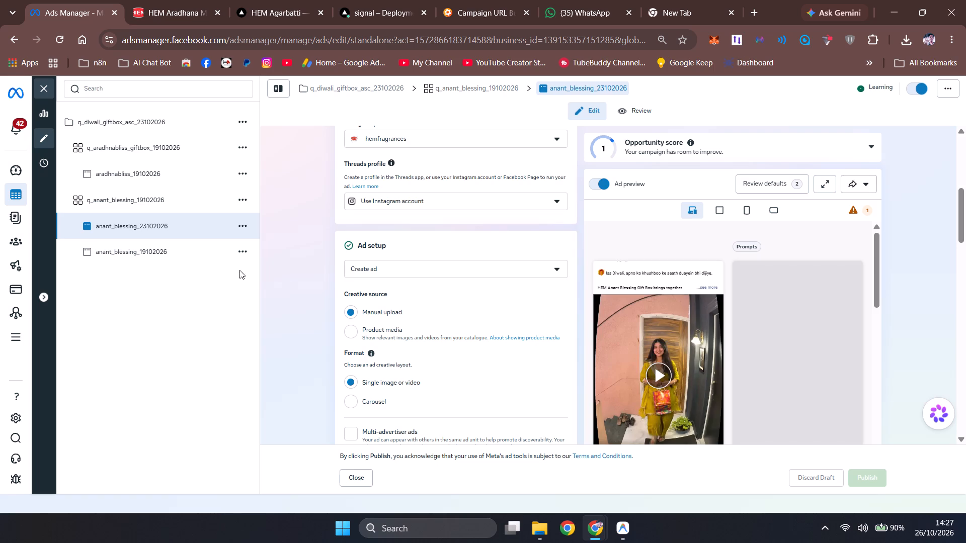
pyautogui.scroll(2, 468, 242)
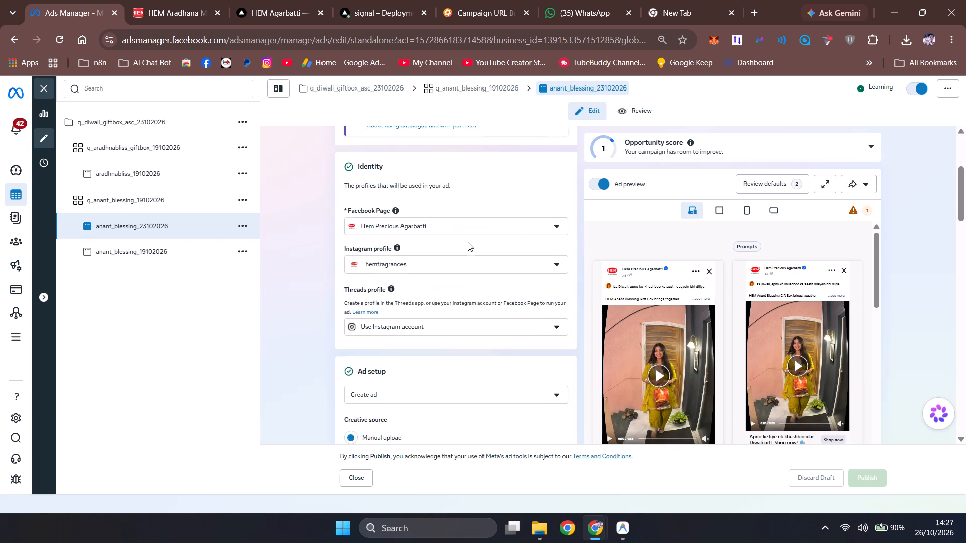
pyautogui.scroll(4, 468, 242)
pyautogui.scroll(-5, 468, 240)
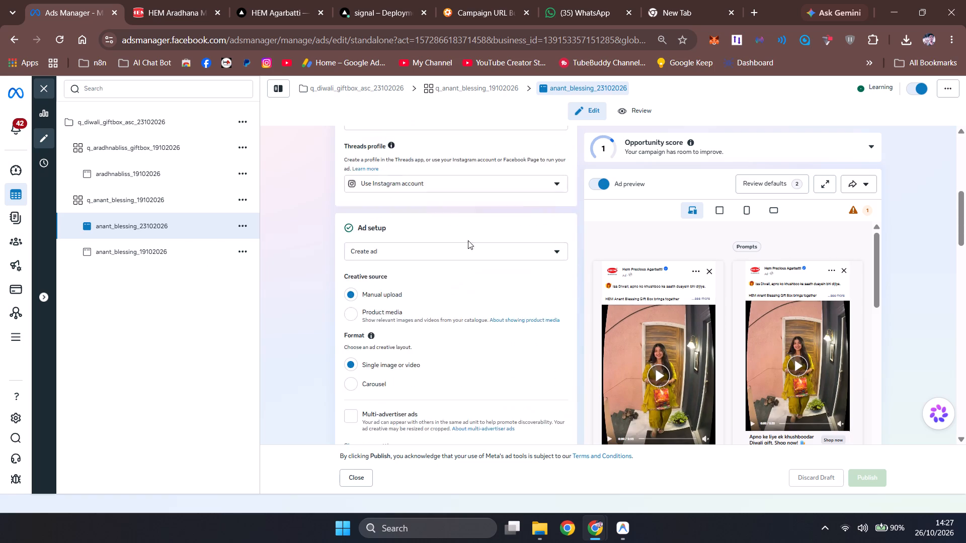
pyautogui.scroll(-4, 468, 240)
pyautogui.click(474, 318)
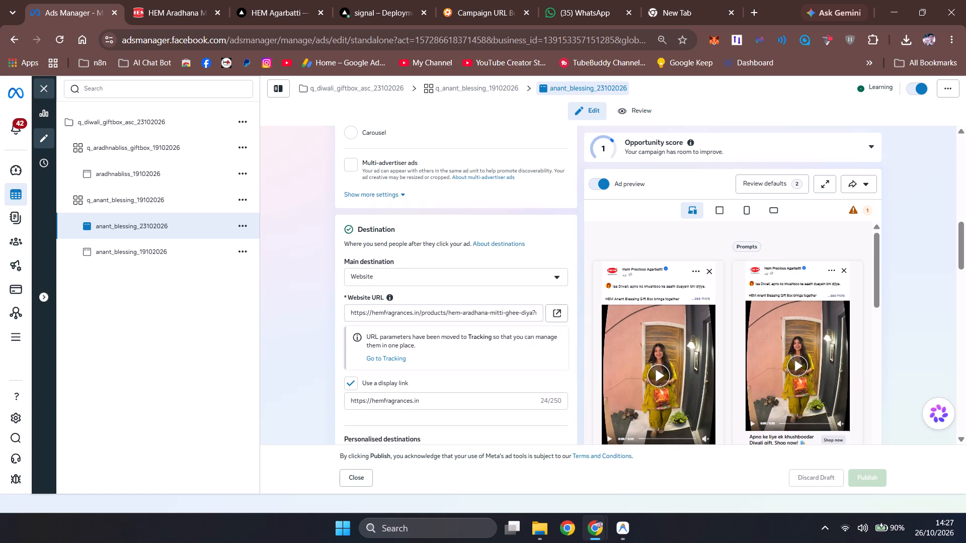
pyautogui.click(482, 311)
pyautogui.click(476, 316)
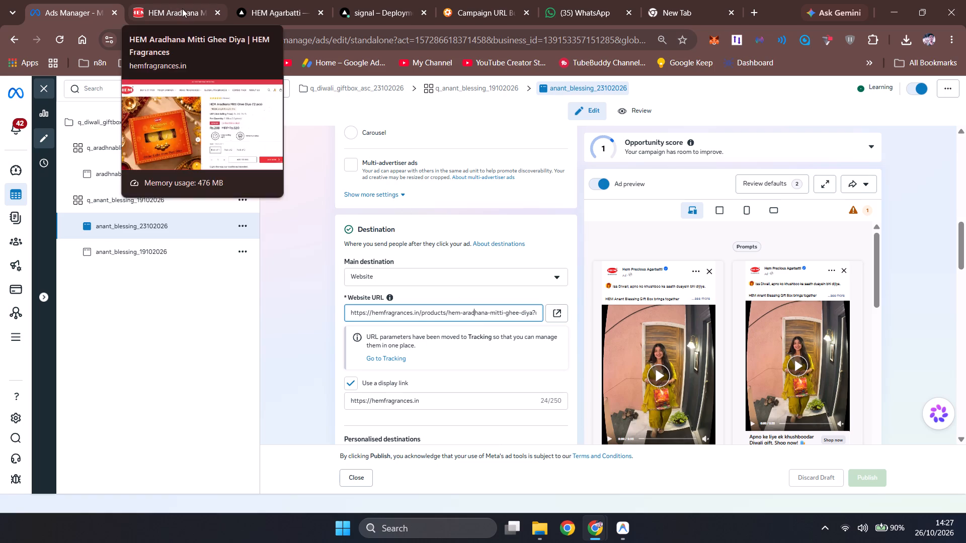
# Search the HEM store for "anant" and copy the Hem Anant Blessing Kit Gift Box page's URL without its query parameters.
pyautogui.click(157, 0)
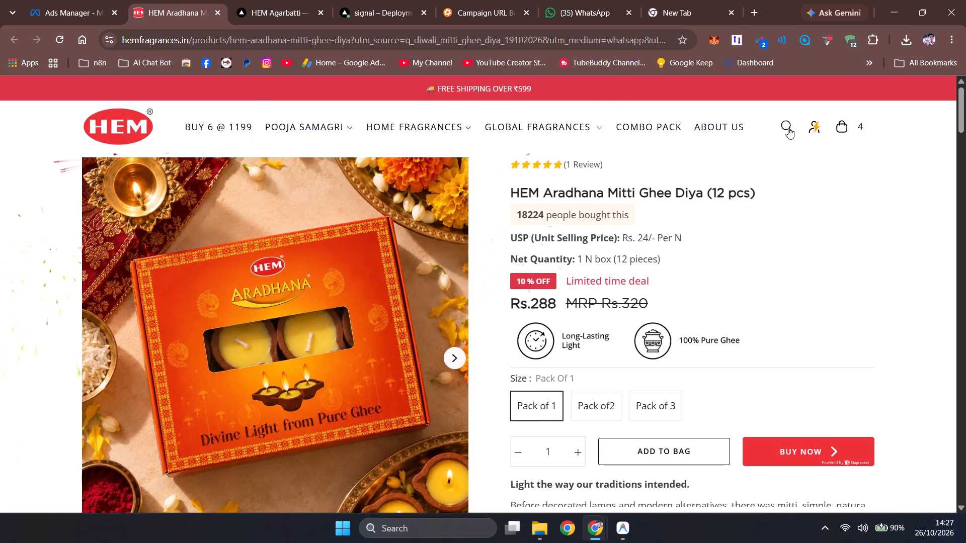
pyautogui.click(782, 121)
pyautogui.write('anant')
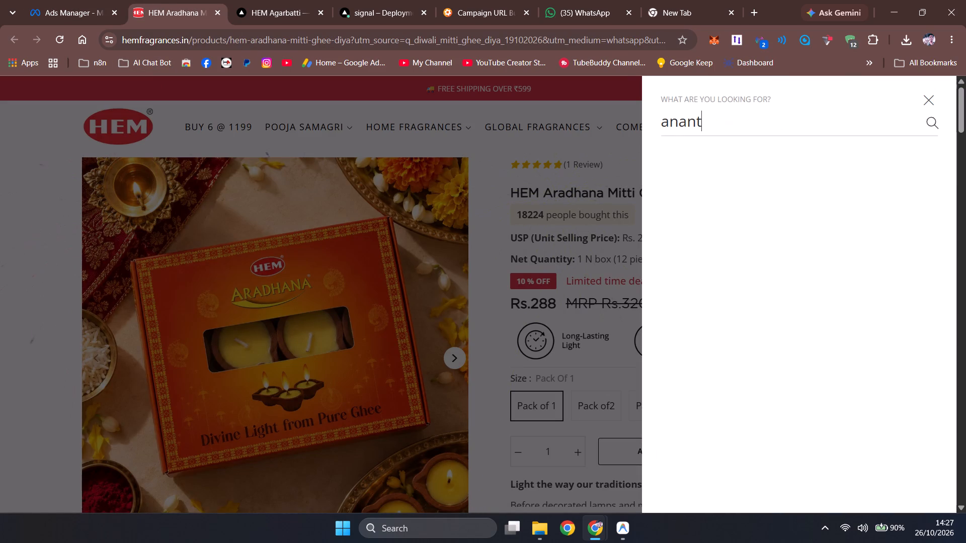
pyautogui.click(828, 189)
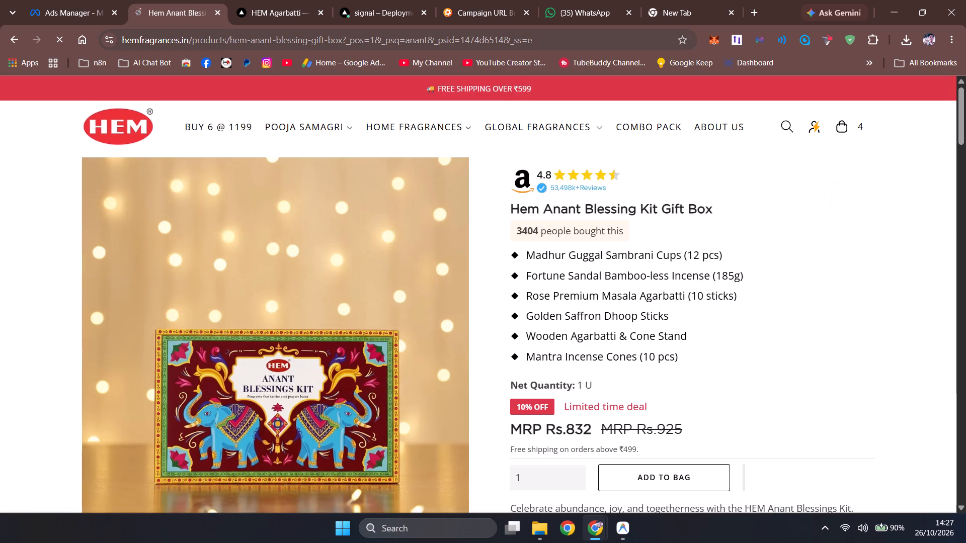
pyautogui.moveTo(341, 41); pyautogui.dragTo(57, 39)
pyautogui.hotkey('ctrl', 'c')
pyautogui.click(86, 0)
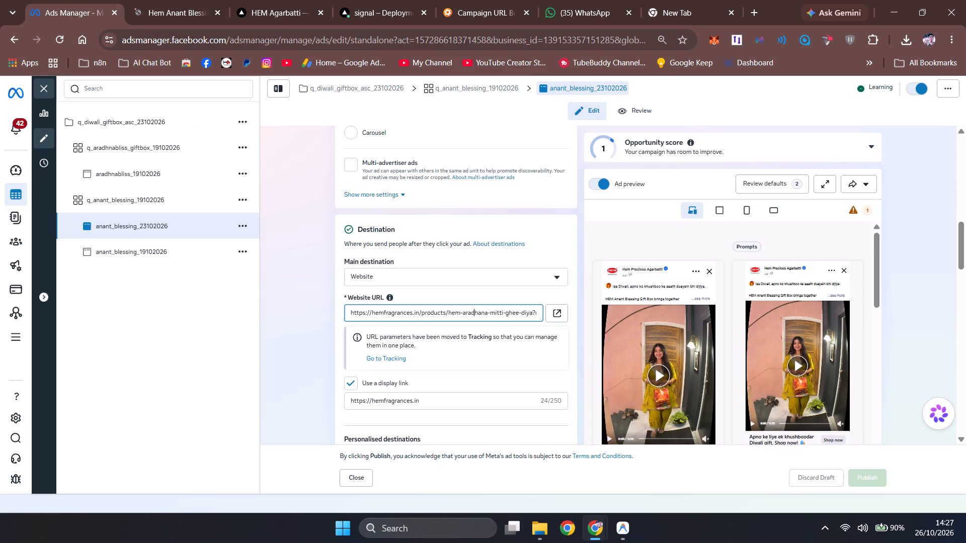
pyautogui.moveTo(532, 311); pyautogui.dragTo(77, 299)
pyautogui.hotkey('ctrl', 'v')
pyautogui.click(131, 256)
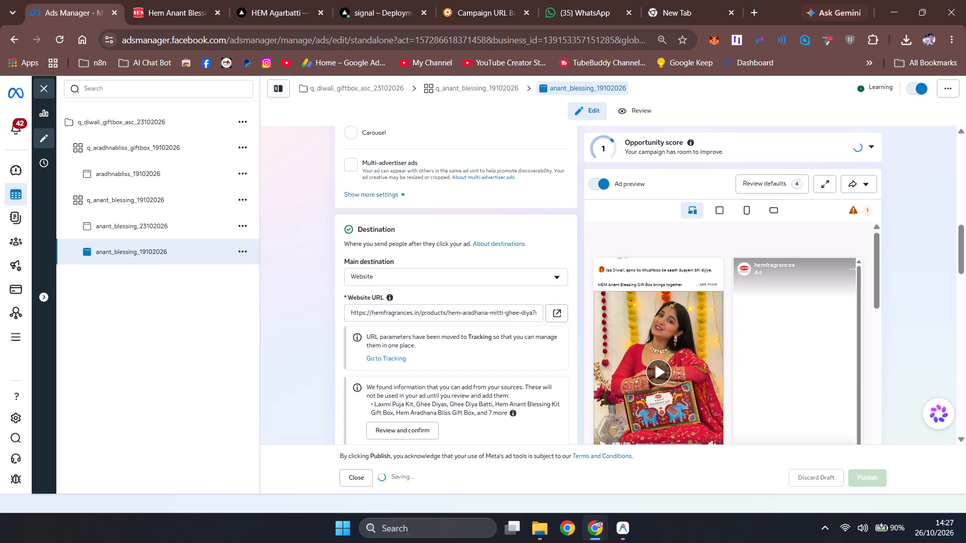
pyautogui.moveTo(532, 312); pyautogui.dragTo(219, 294)
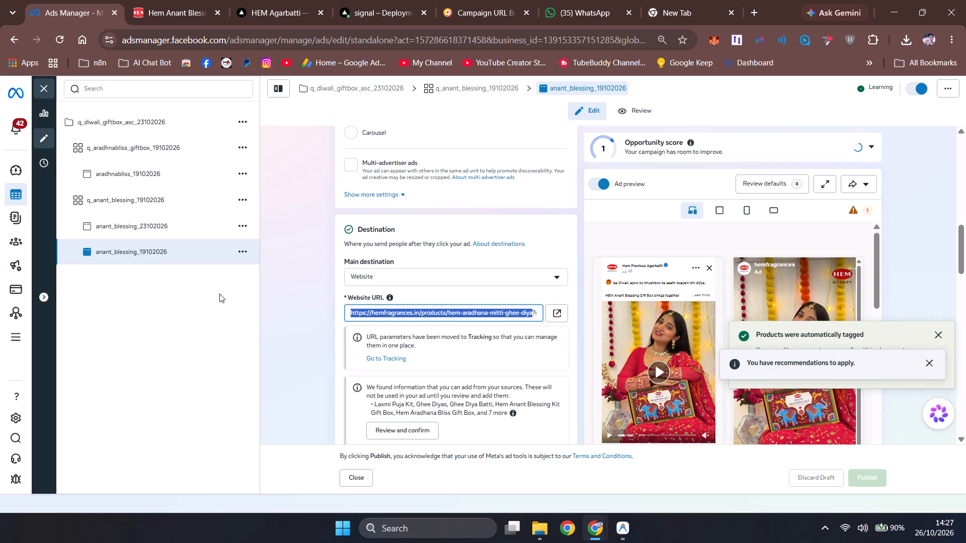
pyautogui.hotkey('ctrl', 'v')
pyautogui.hotkey('ctrl', 'a')
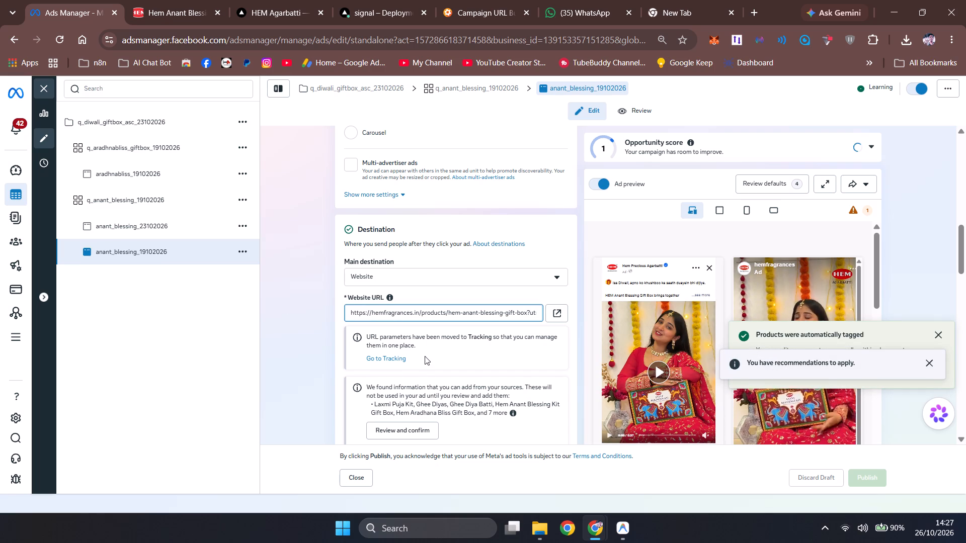
pyautogui.hotkey('ctrl', 'c')
pyautogui.hotkey('ctrl', 'c')
pyautogui.hotkey('ctrl', 'c')
pyautogui.hotkey('ctrl', 'c')
# Publish the edits to the anant_blessing_19102026 ad, dismiss the recommendations notice and deselect the ad in the ads table.
pyautogui.click(864, 482)
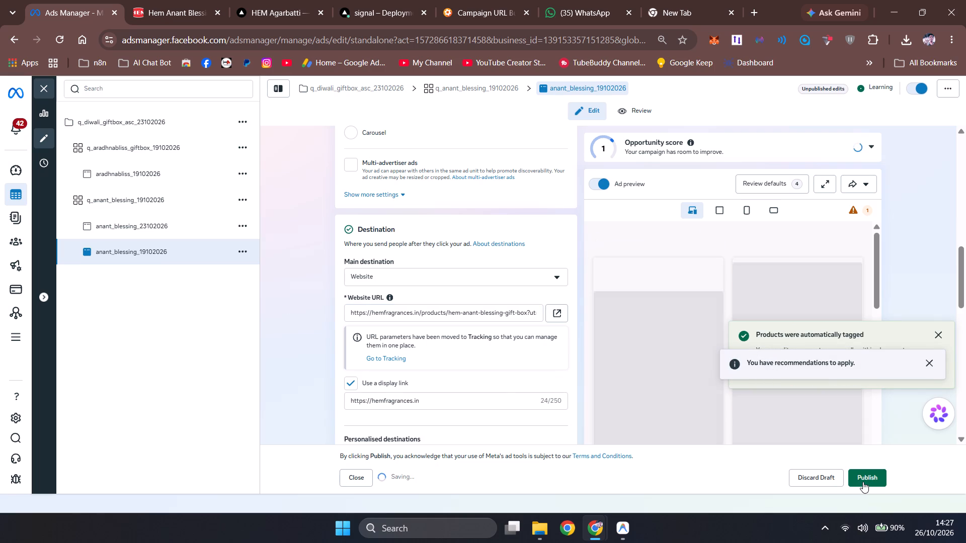
pyautogui.click(935, 363)
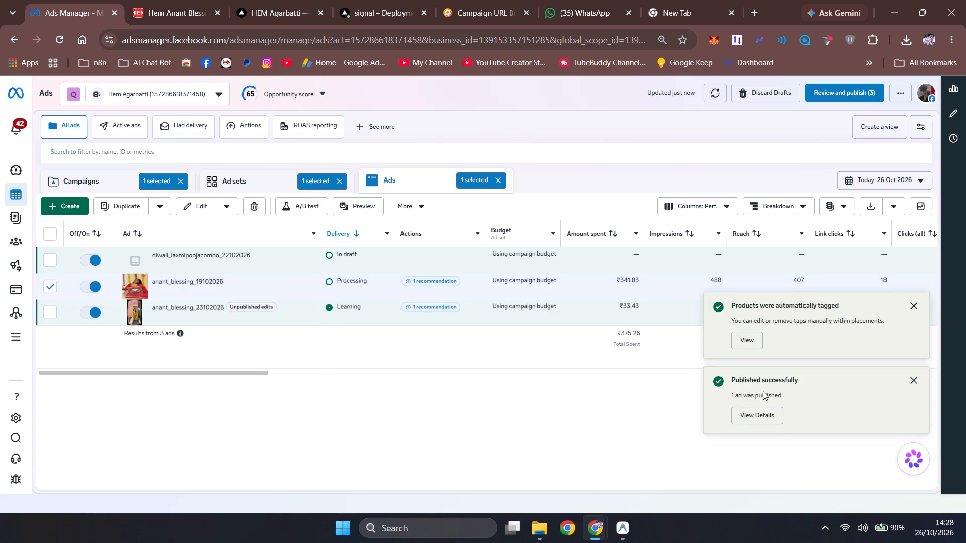
pyautogui.click(46, 287)
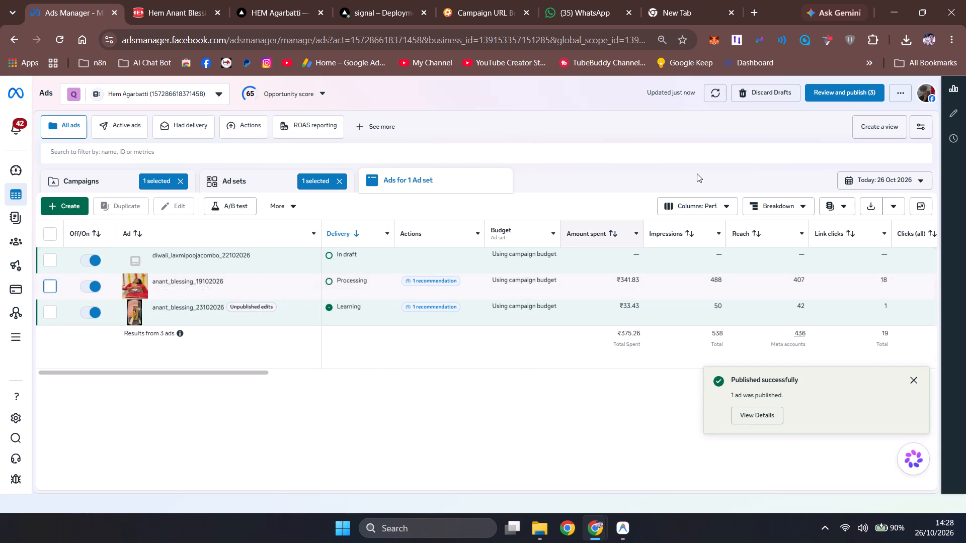
# Open the anant_blessing_23102026 ad, check its website URL in Destination and publish its edits.
pyautogui.click(198, 316)
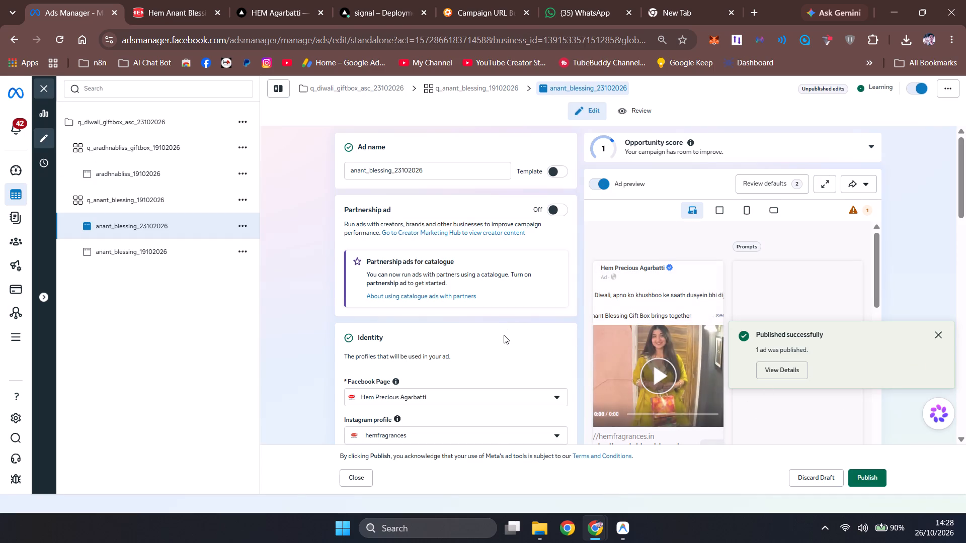
pyautogui.scroll(-6, 508, 344)
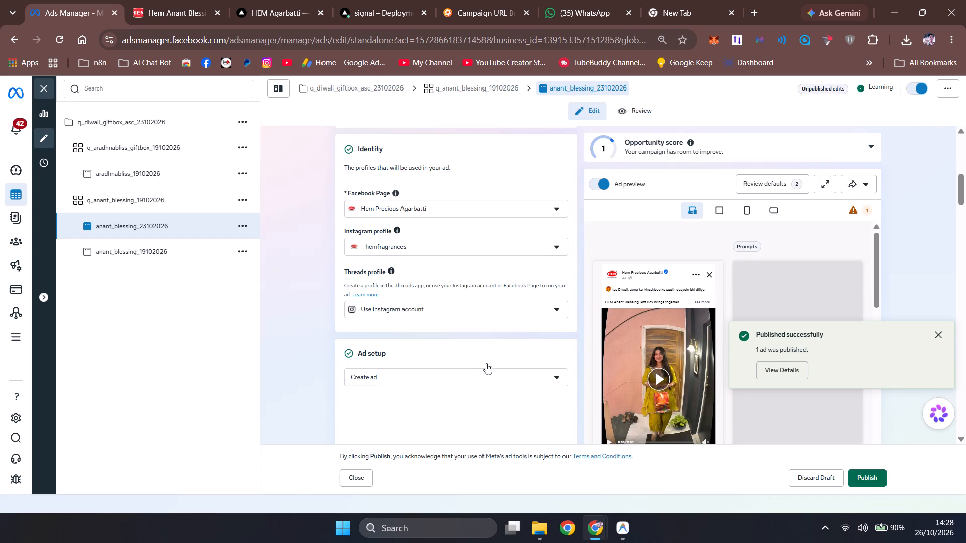
pyautogui.scroll(-2, 487, 362)
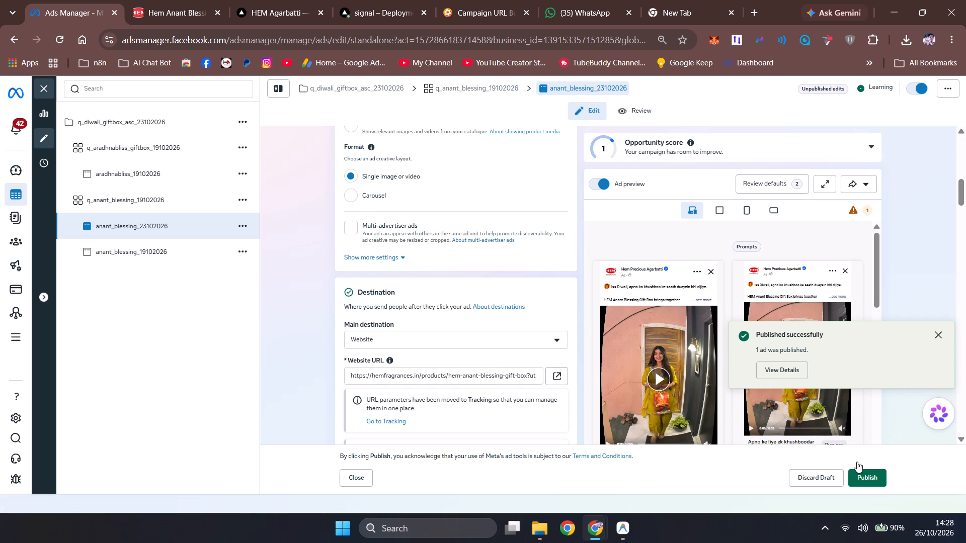
pyautogui.click(871, 477)
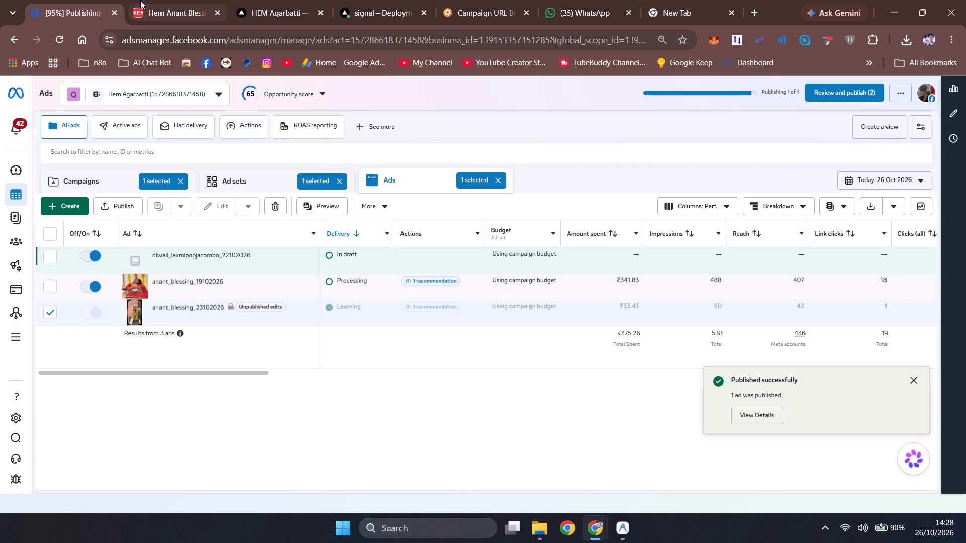
# Glance at the Anant Blessing product page, and recheck the anant_blessing_19102026 ad's website URL in its Destination settings.
pyautogui.click(171, 0)
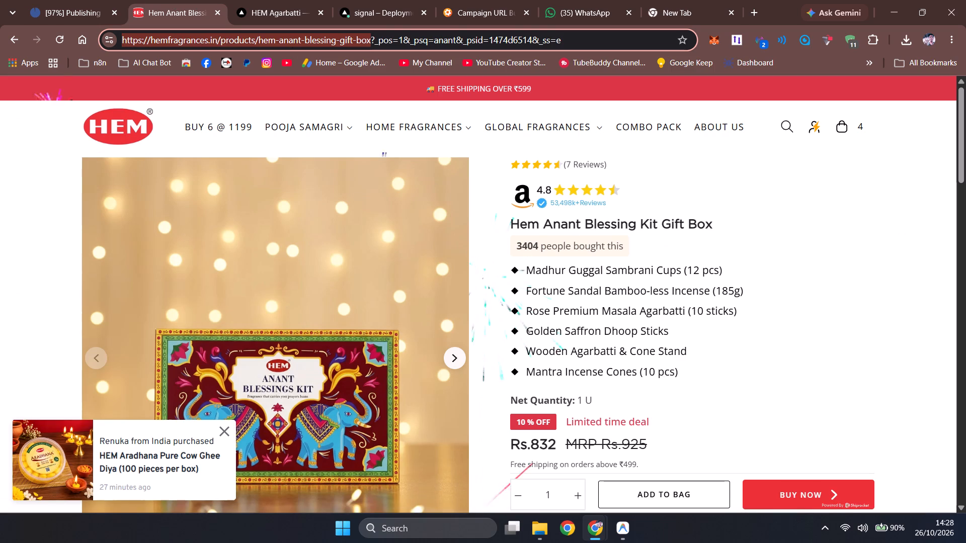
pyautogui.click(79, 0)
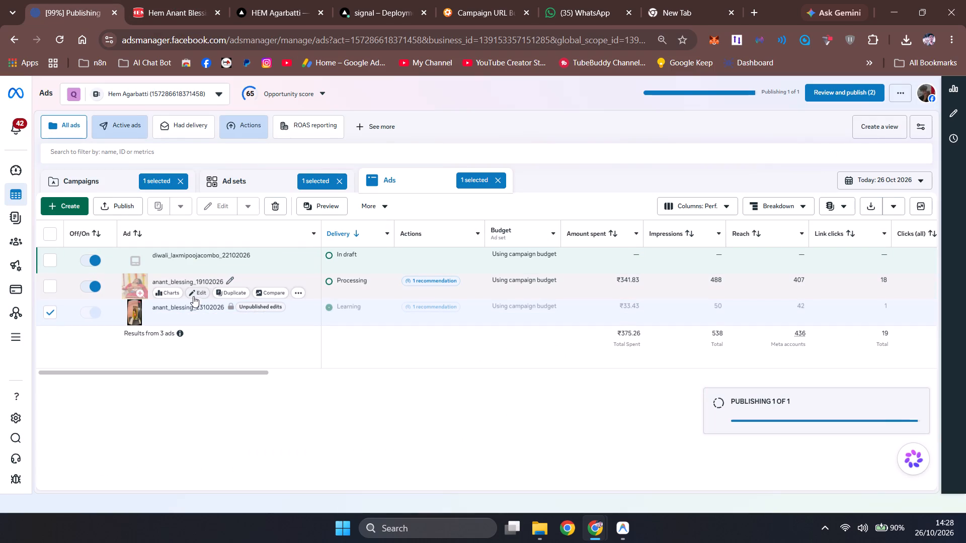
pyautogui.click(196, 293)
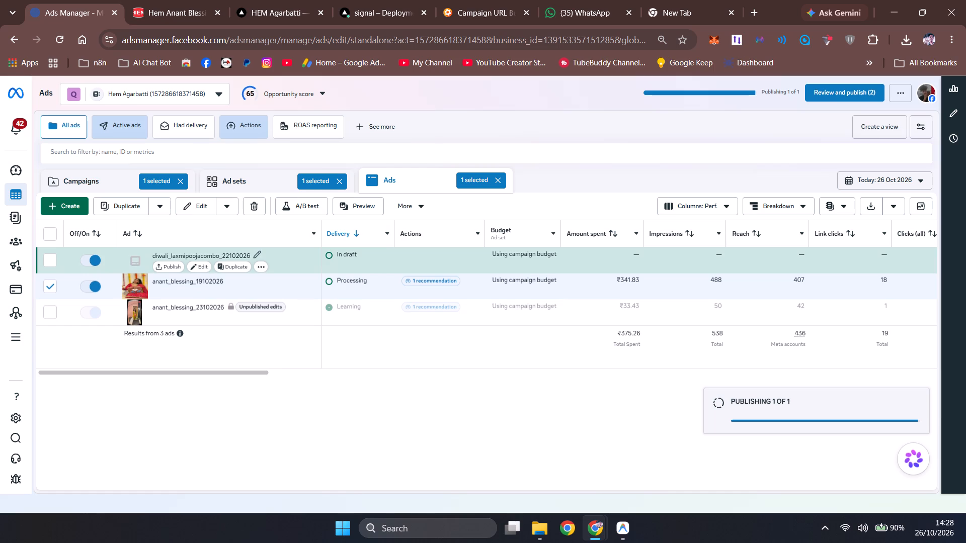
pyautogui.scroll(-3, 401, 306)
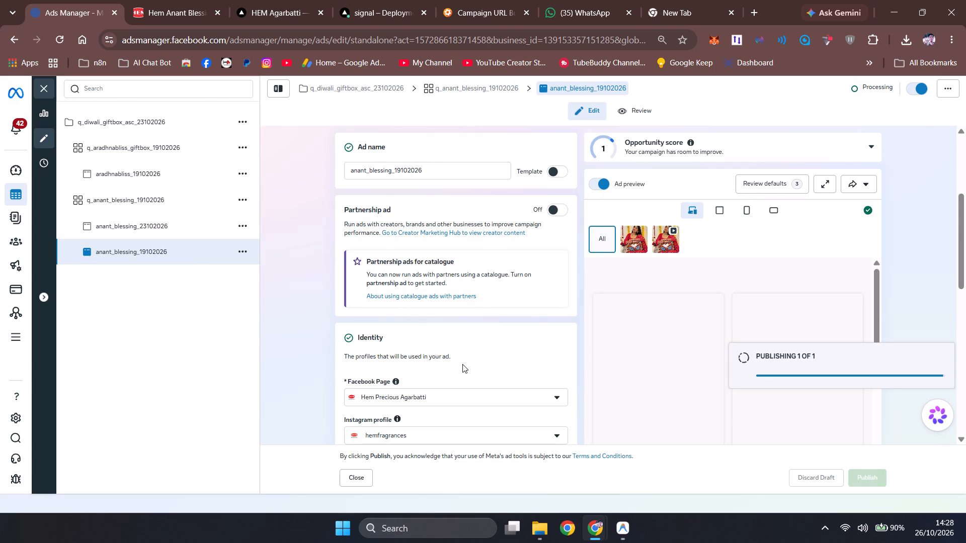
pyautogui.scroll(-3, 465, 376)
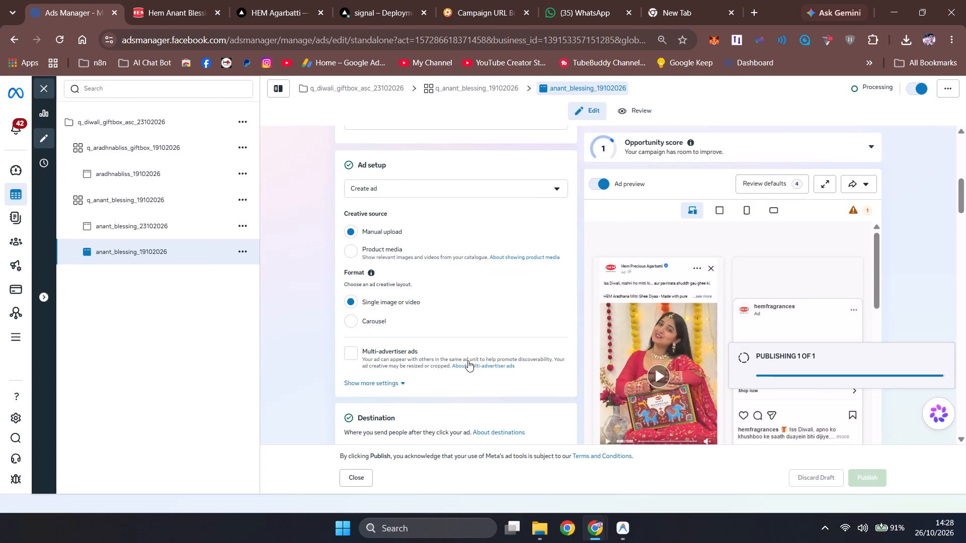
pyautogui.scroll(-3, 470, 365)
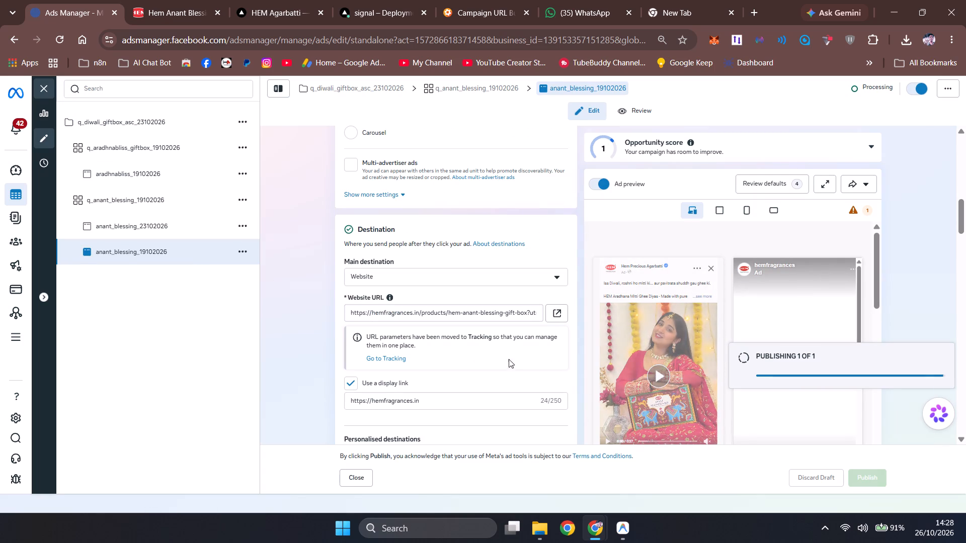
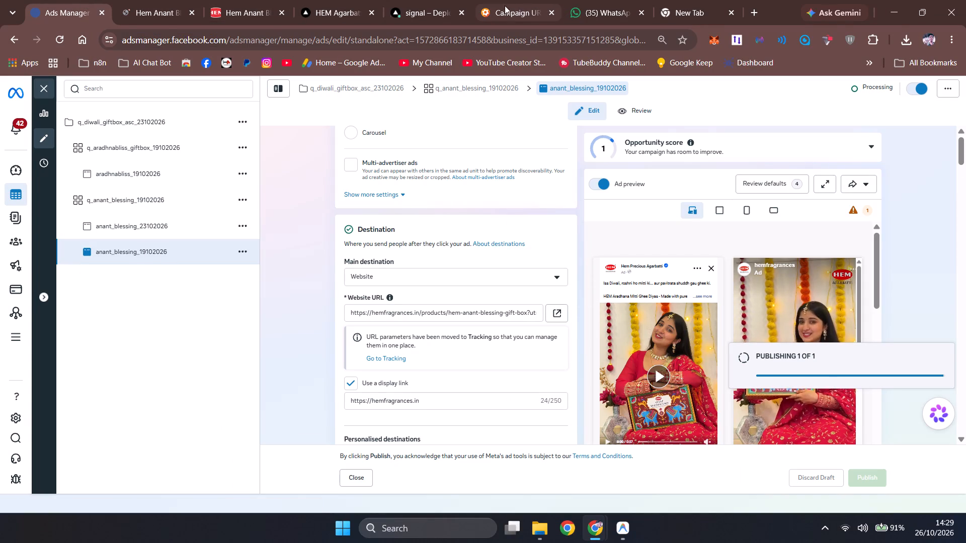
pyautogui.moveTo(505, 6); pyautogui.dragTo(275, 0)
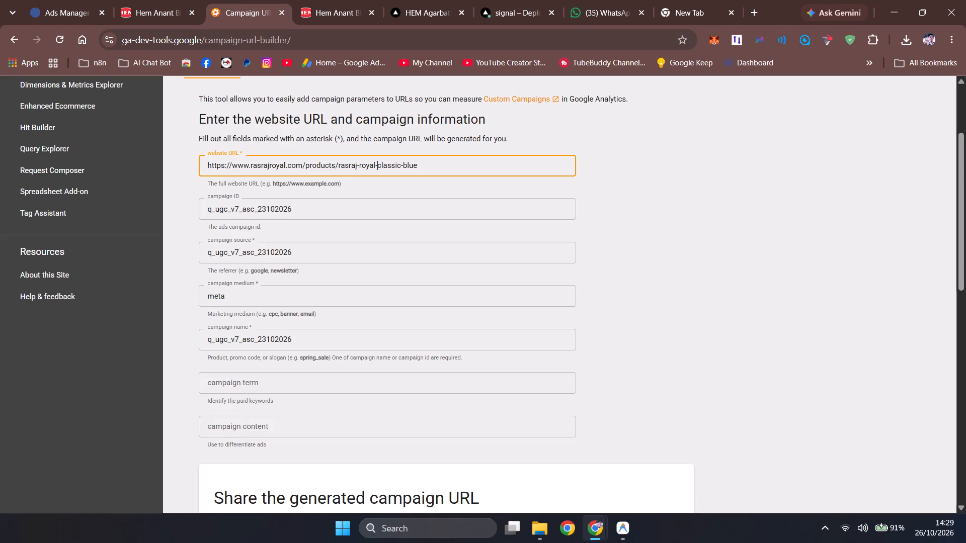
pyautogui.click(377, 170)
pyautogui.click(119, 0)
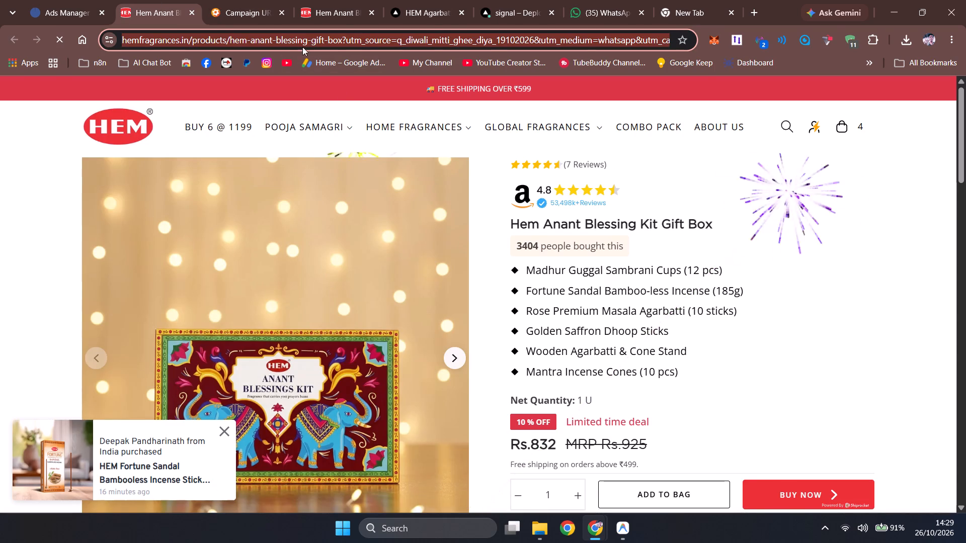
pyautogui.click(303, 47)
pyautogui.moveTo(369, 39); pyautogui.dragTo(51, 33)
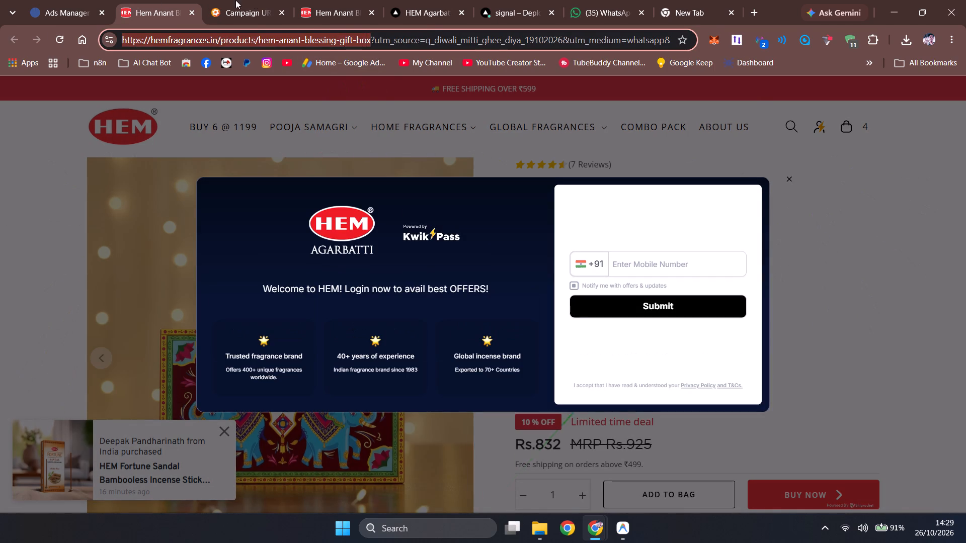
pyautogui.hotkey('ctrl', 'c')
pyautogui.click(228, 0)
pyautogui.click(296, 168)
pyautogui.hotkey('ctrl', 'a')
pyautogui.hotkey('ctrl', 'shift', 'v')
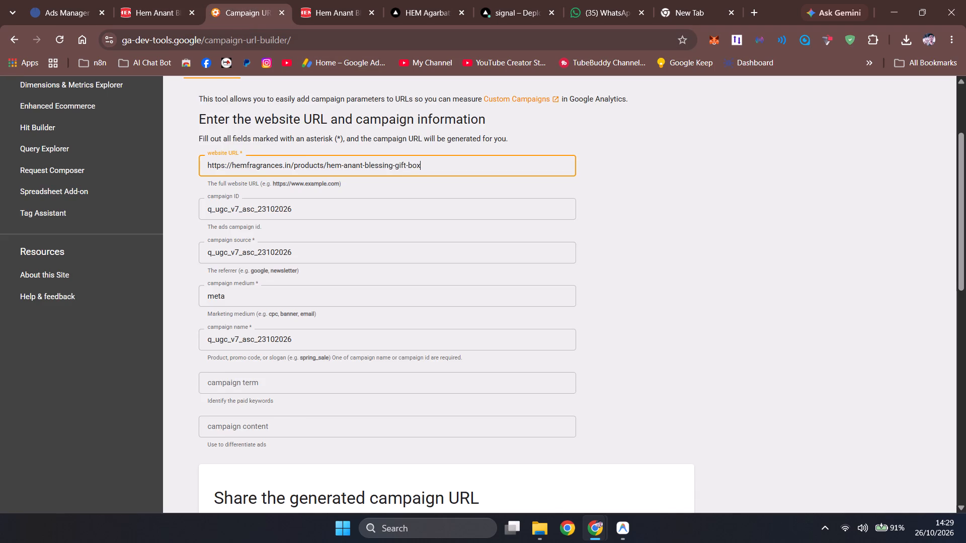
# Copy the anant_blessing_19102026 ad's name from Ads Manager and use it to set the URL builder's campaign ID to q_anant_blessing_23102026.
pyautogui.click(56, 0)
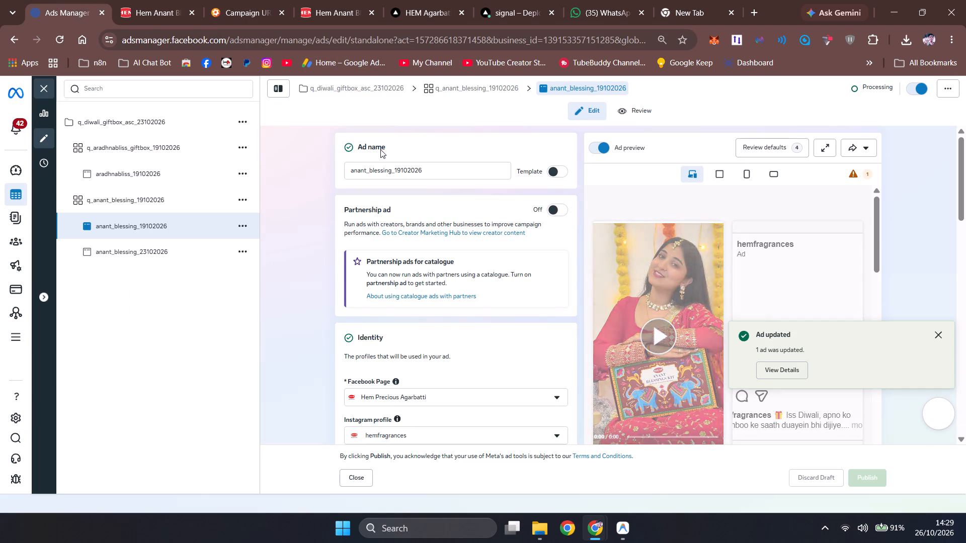
pyautogui.doubleClick(386, 171)
pyautogui.tripleClick(386, 171)
pyautogui.tripleClick(386, 171)
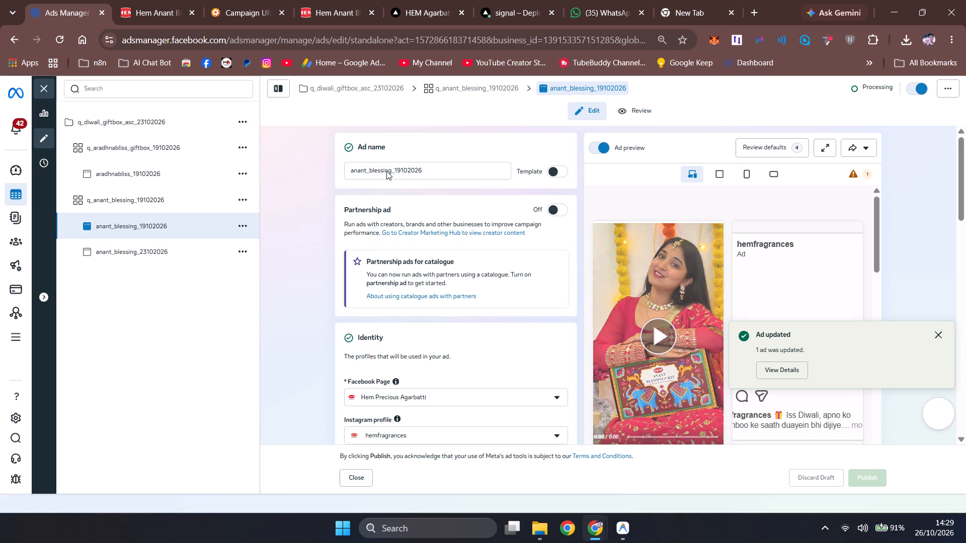
pyautogui.click(413, 166)
pyautogui.click(414, 166)
pyautogui.tripleClick(415, 174)
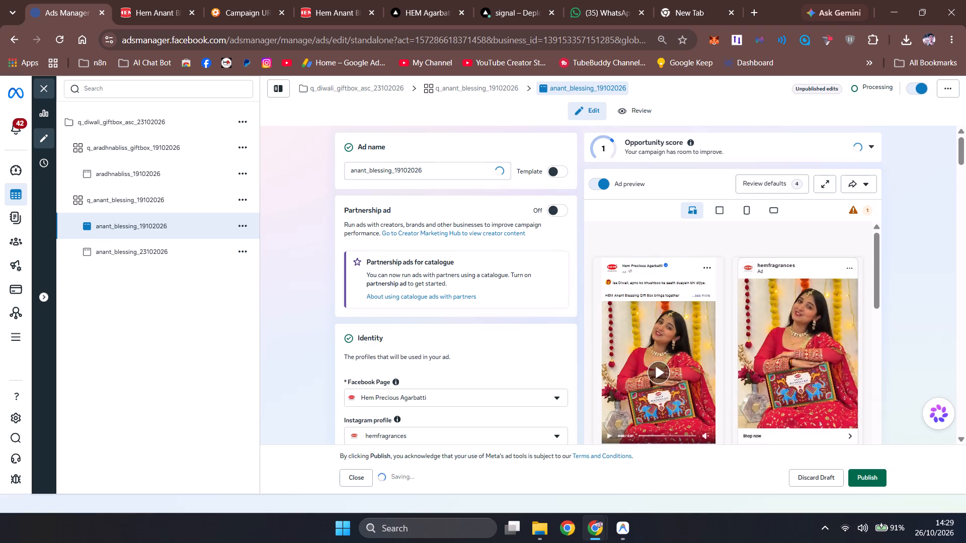
pyautogui.click(415, 174)
pyautogui.hotkey('ctrl', 'c')
pyautogui.hotkey('ctrl', 'c')
pyautogui.hotkey('ctrl', 'c')
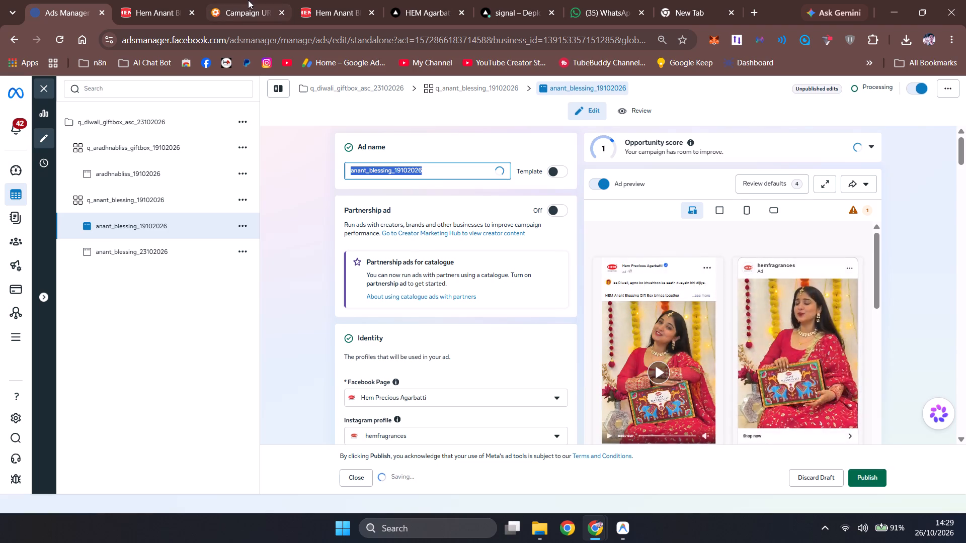
pyautogui.click(248, 0)
pyautogui.click(279, 223)
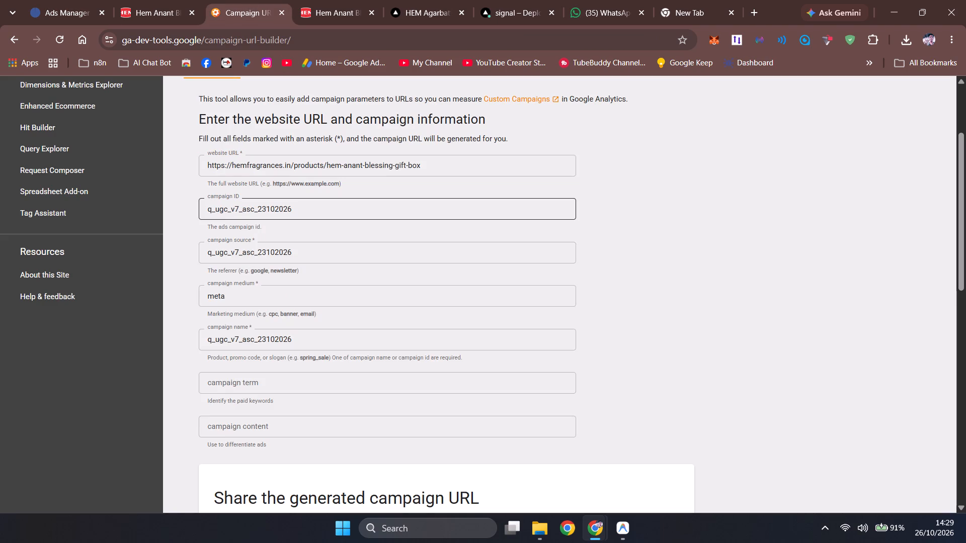
pyautogui.moveTo(260, 210); pyautogui.dragTo(214, 207)
pyautogui.hotkey('ctrl', 'shift', 'v')
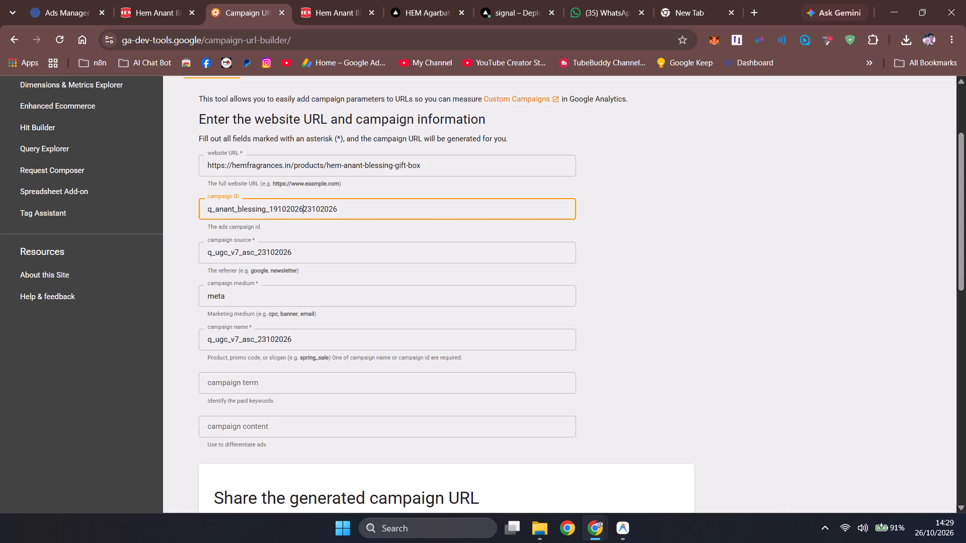
pyautogui.moveTo(271, 208); pyautogui.dragTo(304, 207)
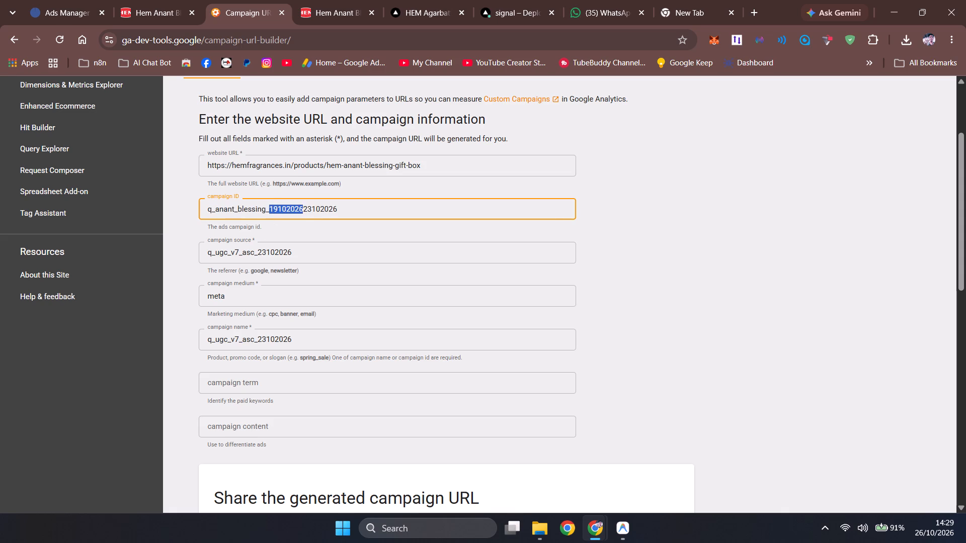
pyautogui.moveTo(304, 207); pyautogui.dragTo(302, 205)
pyautogui.press('BackSpace')
# Set the campaign source and campaign name to q_anant_blessing_23102026 as well, and copy the generated campaign URL.
pyautogui.hotkey('ctrl', 'a')
pyautogui.hotkey('ctrl', 'c')
pyautogui.hotkey('ctrl', 'c')
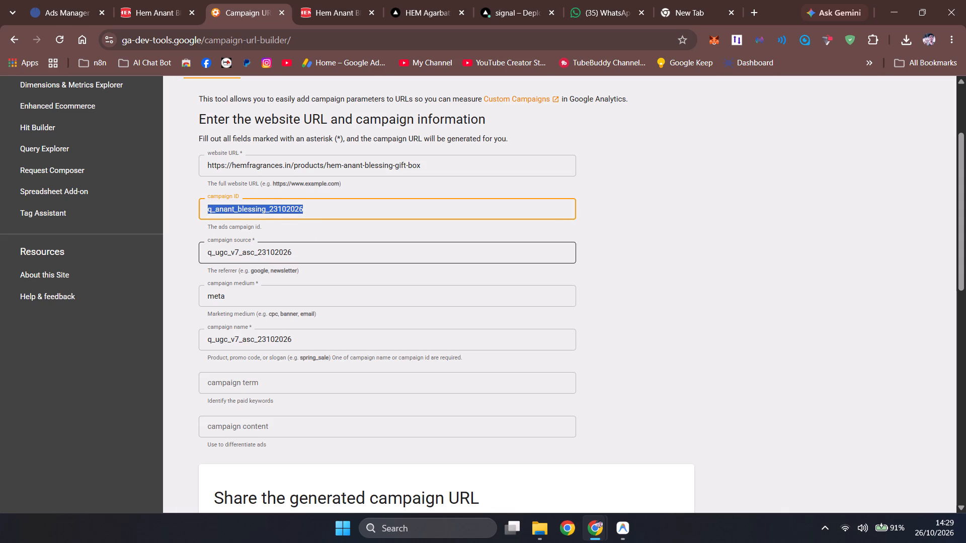
pyautogui.click(315, 247)
pyautogui.hotkey('ctrl', 'a')
pyautogui.hotkey('ctrl', 'shift', 'v')
pyautogui.click(281, 345)
pyautogui.hotkey('ctrl', 'a')
pyautogui.hotkey('ctrl', 'shift', 'v')
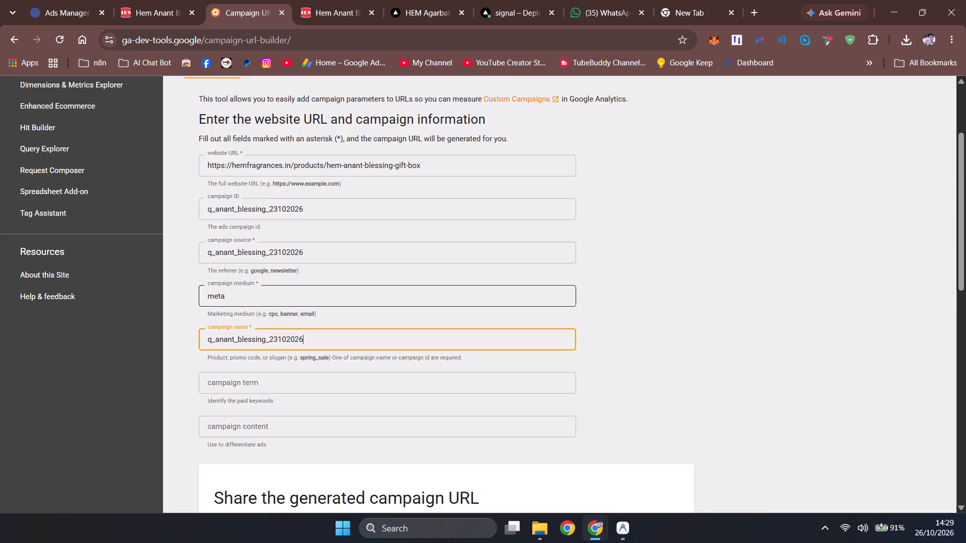
pyautogui.scroll(-4, 421, 319)
pyautogui.click(663, 314)
# Dismiss the login popup on the Anant Blessing product page and look over the product details.
pyautogui.click(150, 0)
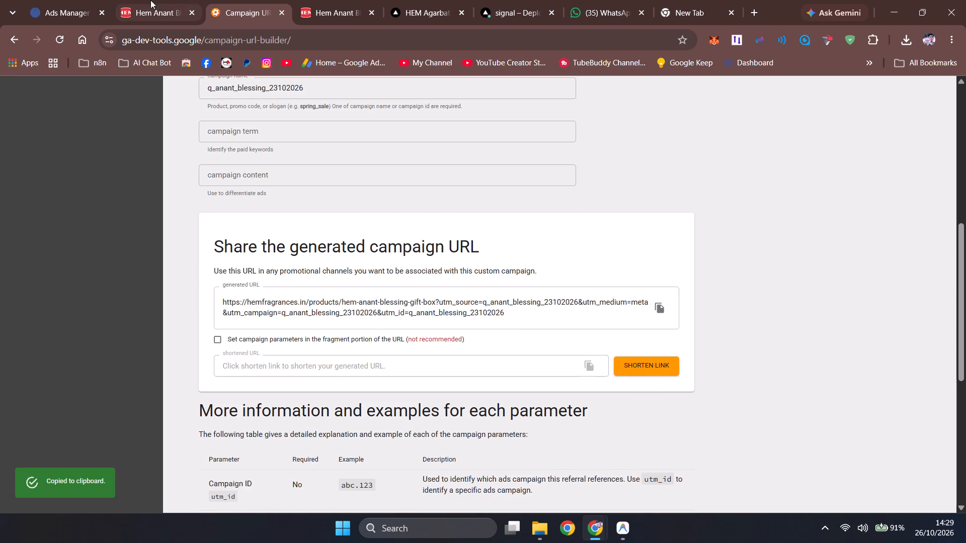
pyautogui.click(790, 177)
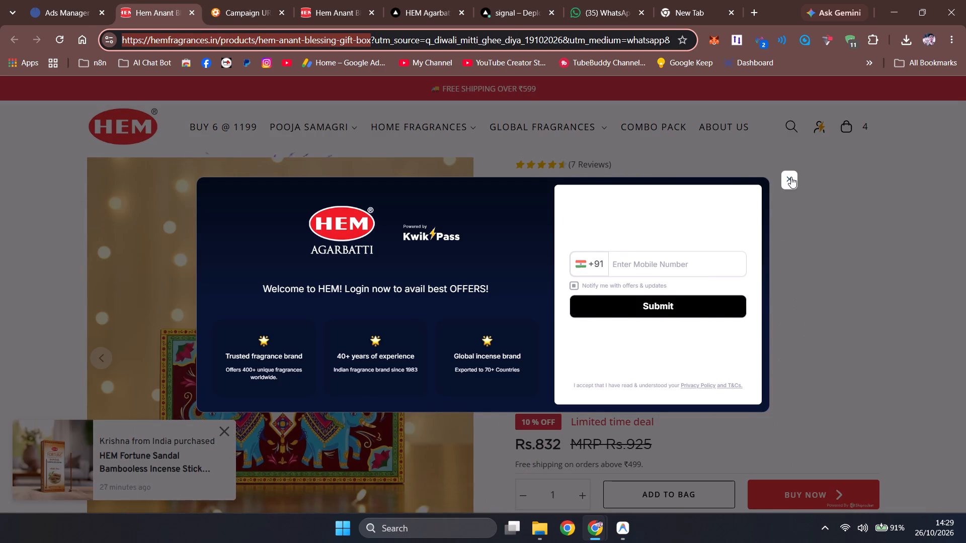
pyautogui.scroll(-1, 614, 321)
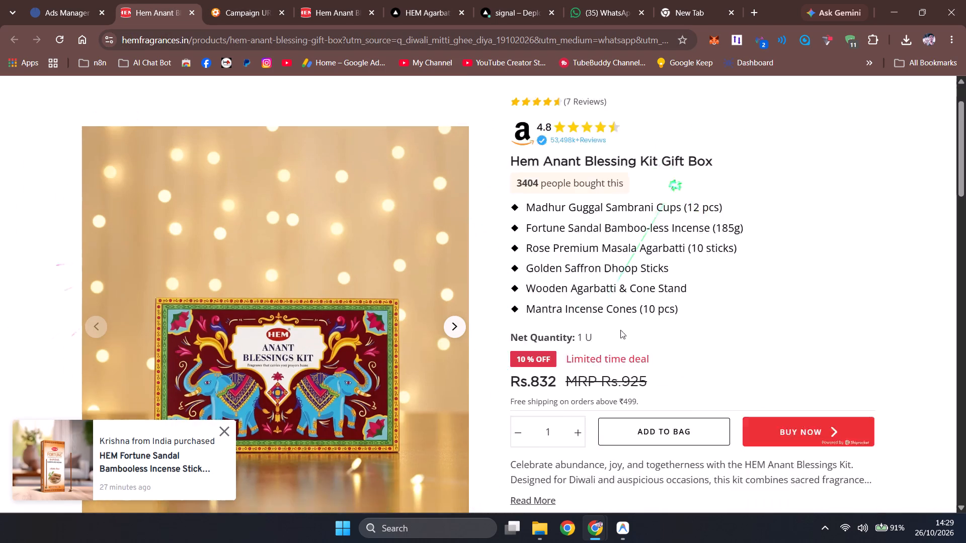
pyautogui.scroll(-1, 620, 330)
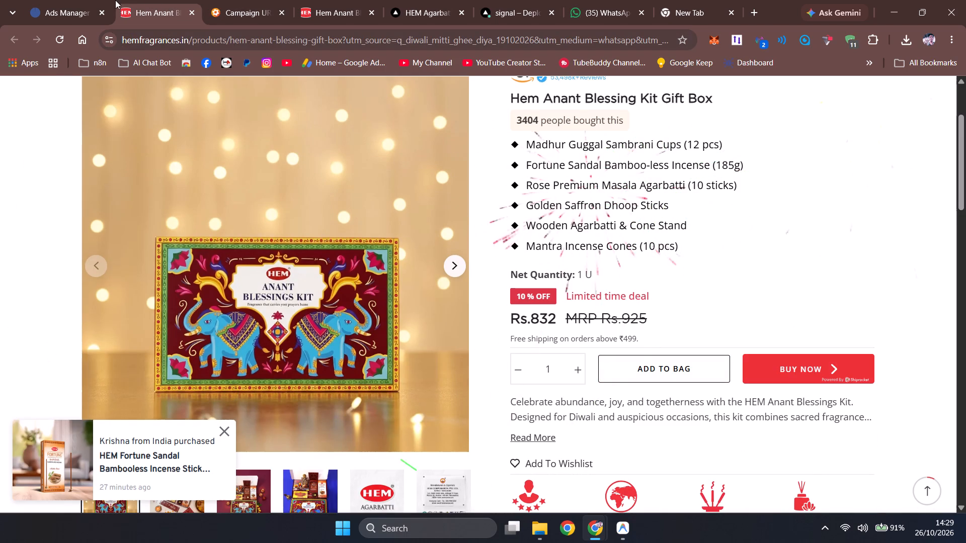
pyautogui.click(97, 0)
pyautogui.click(121, 0)
pyautogui.click(149, 0)
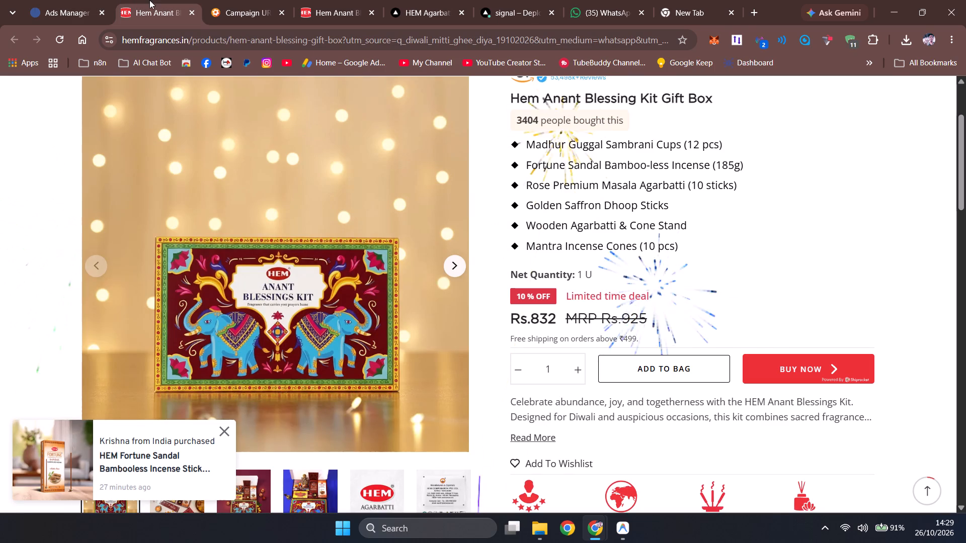
# Replace the anant_blessing_19102026 ad's website URL in Ads Manager with the copied campaign URL tagged q_anant_blessing_23102026.
pyautogui.click(83, 0)
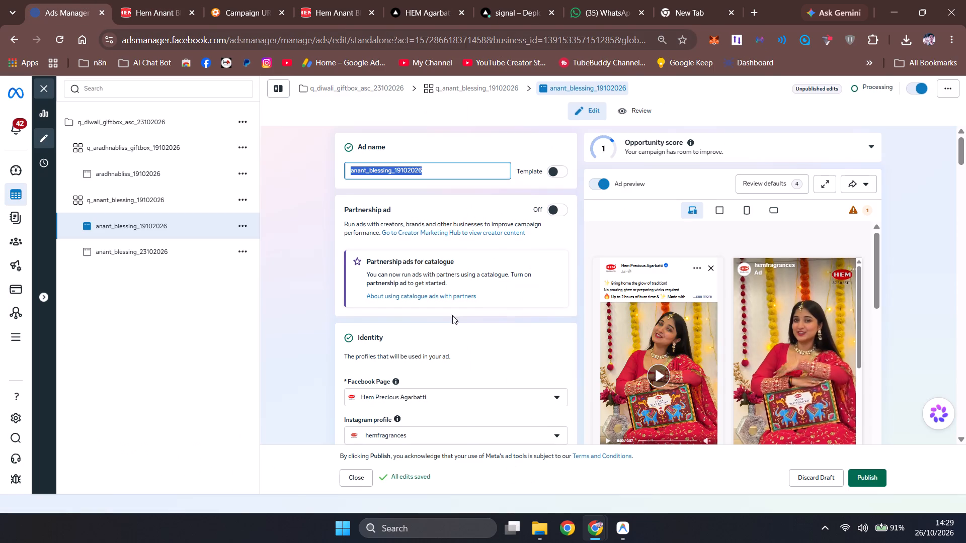
pyautogui.scroll(-5, 453, 323)
pyautogui.scroll(-3, 459, 367)
pyautogui.click(477, 371)
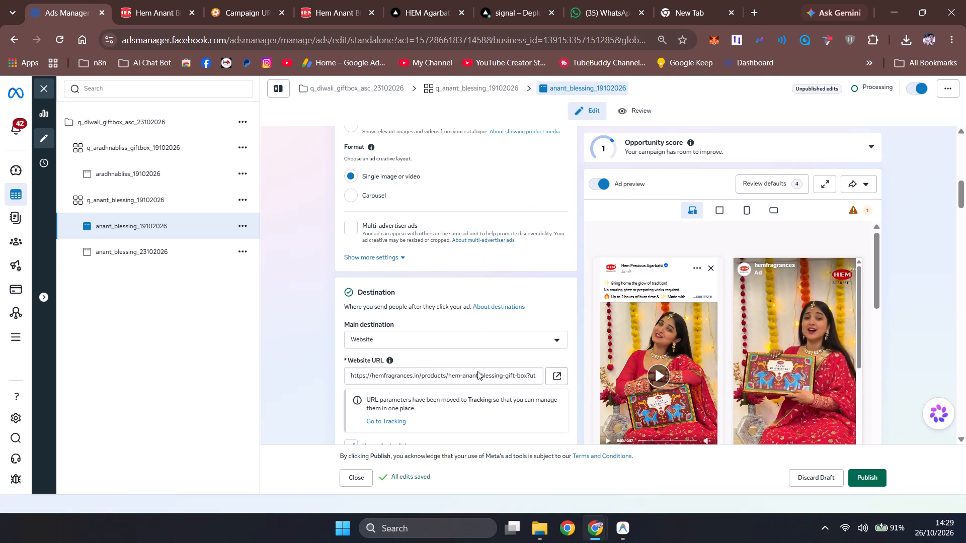
pyautogui.click(482, 372)
pyautogui.hotkey('ctrl', 'a')
pyautogui.hotkey('ctrl', 'shift', 'v')
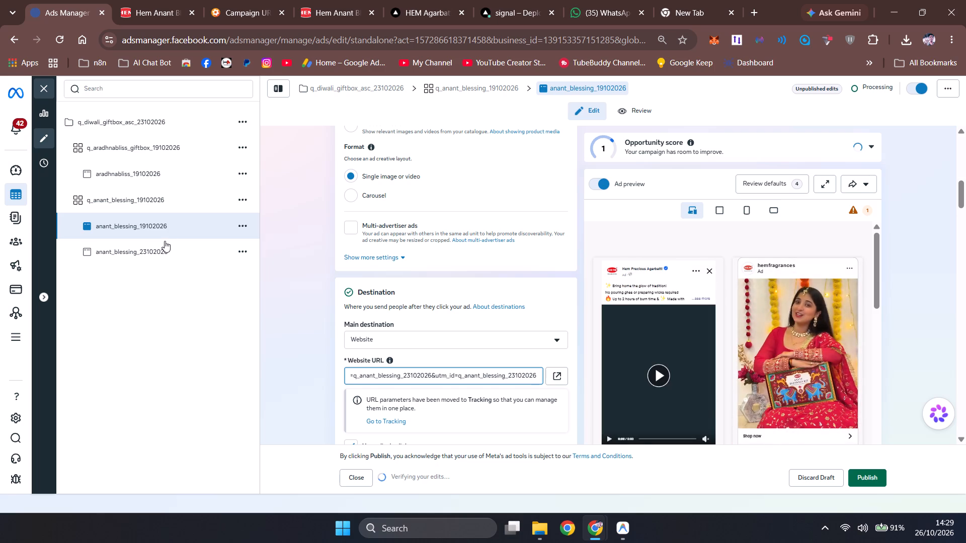
# Replace the anant_blessing_23102026 ad's website URL with the same copied campaign URL and publish that ad's edits.
pyautogui.click(151, 247)
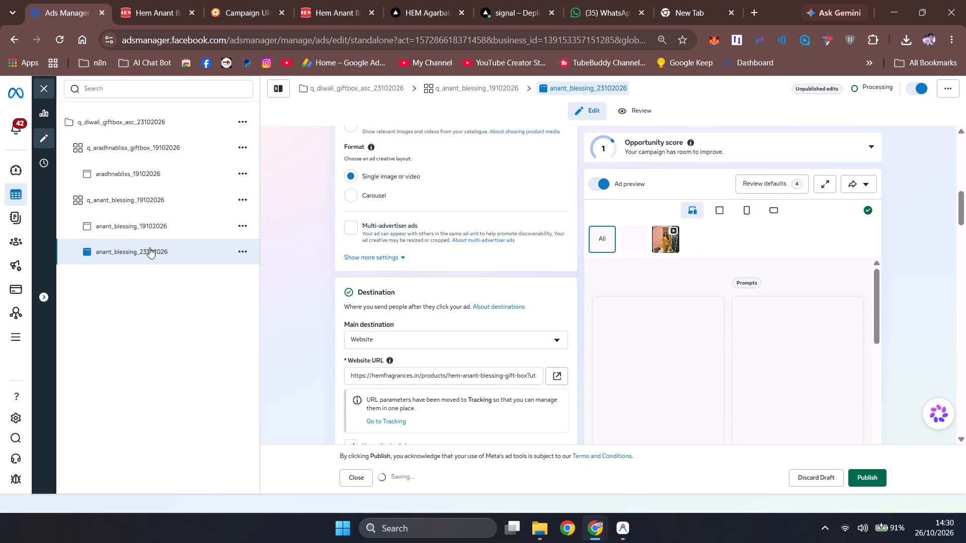
pyautogui.click(489, 379)
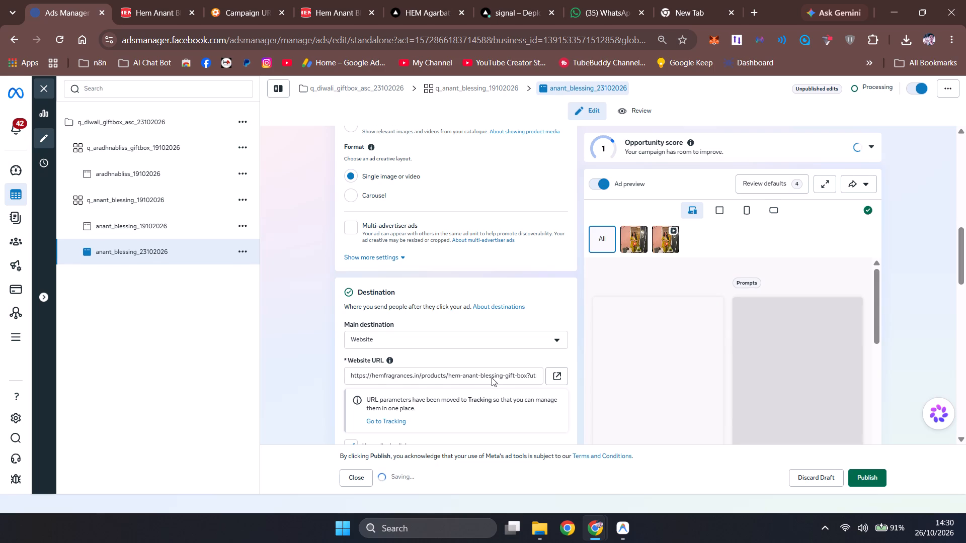
pyautogui.click(492, 378)
pyautogui.hotkey('ctrl', 'a')
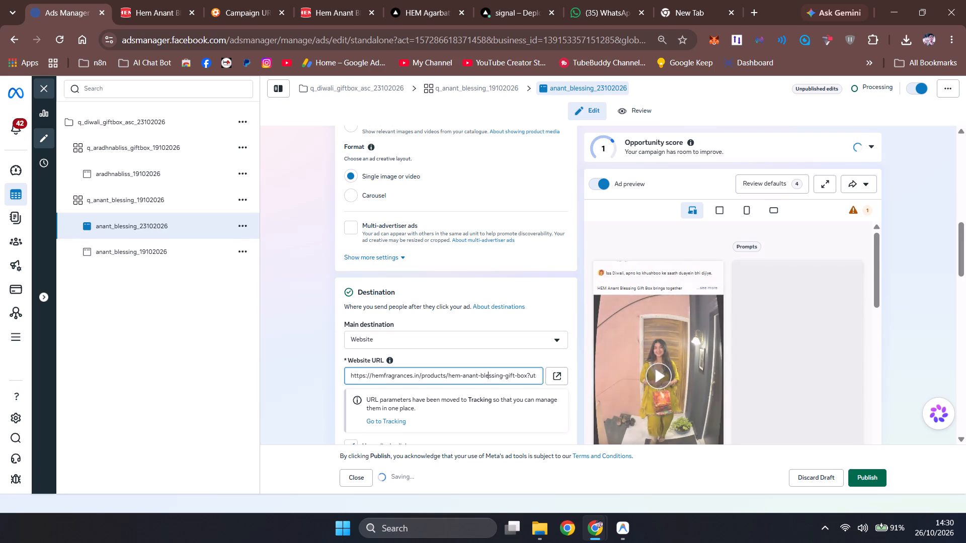
pyautogui.hotkey('ctrl', 'shift', 'v')
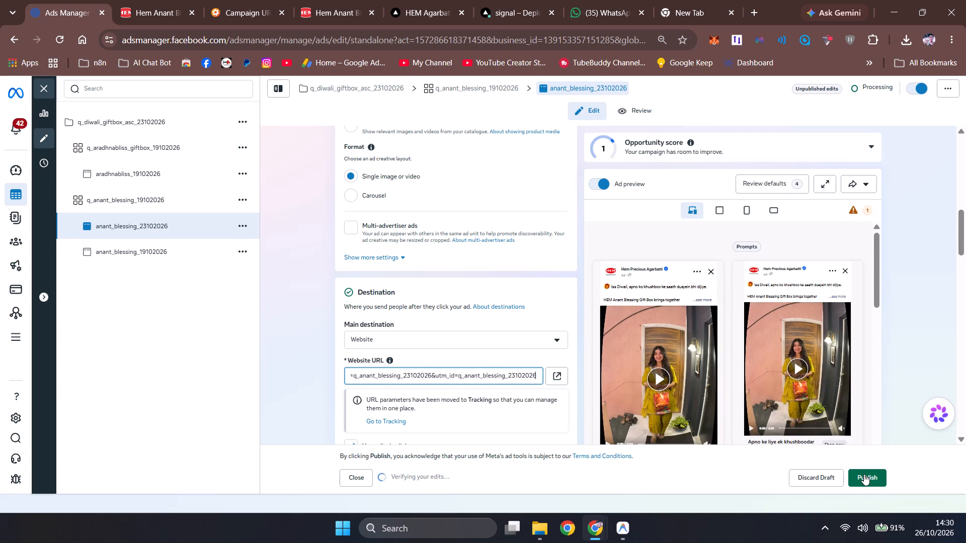
pyautogui.click(864, 474)
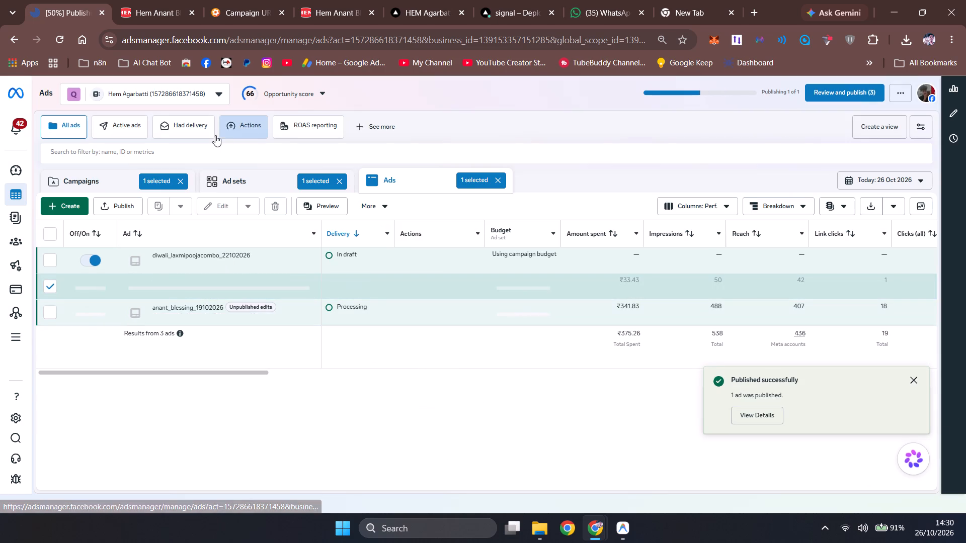
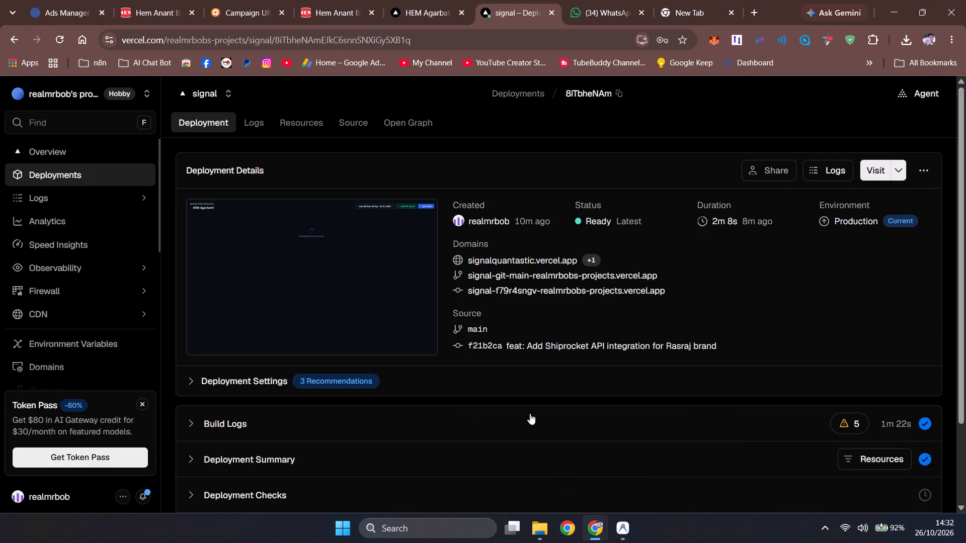
pyautogui.click(414, 8)
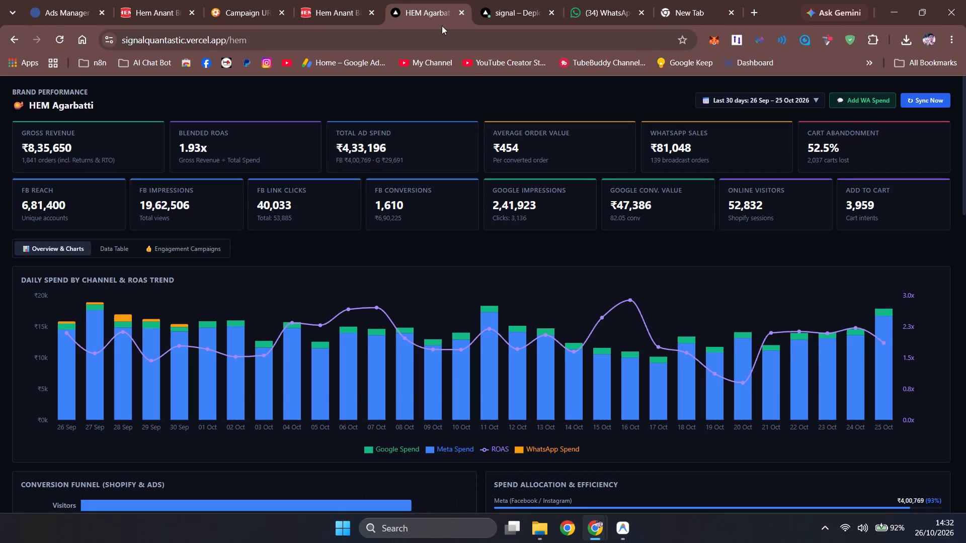
pyautogui.click(733, 96)
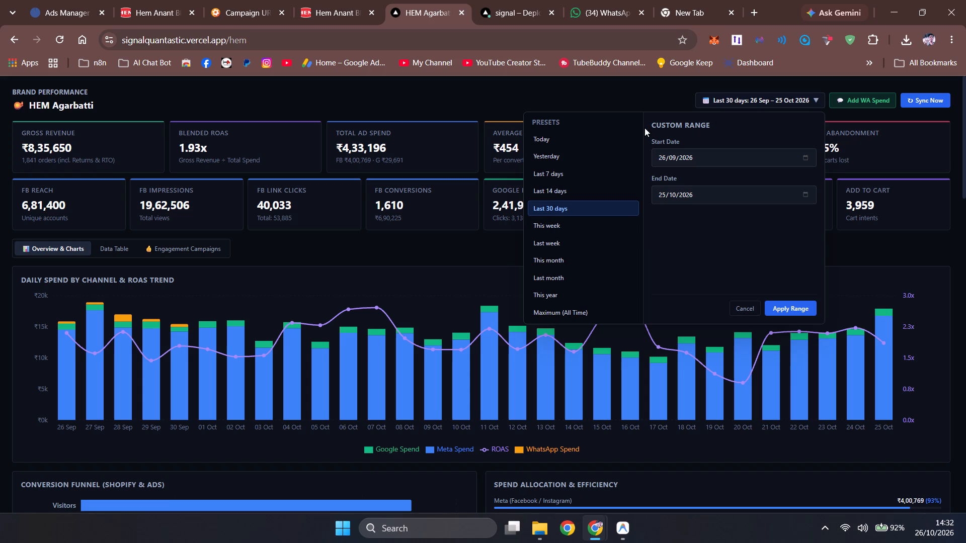
# In Ads Manager, select only the q_aradhnabliss_giftbox_19102026 ad set and open its aradhnabliss_19102026 ad for editing.
pyautogui.click(59, 0)
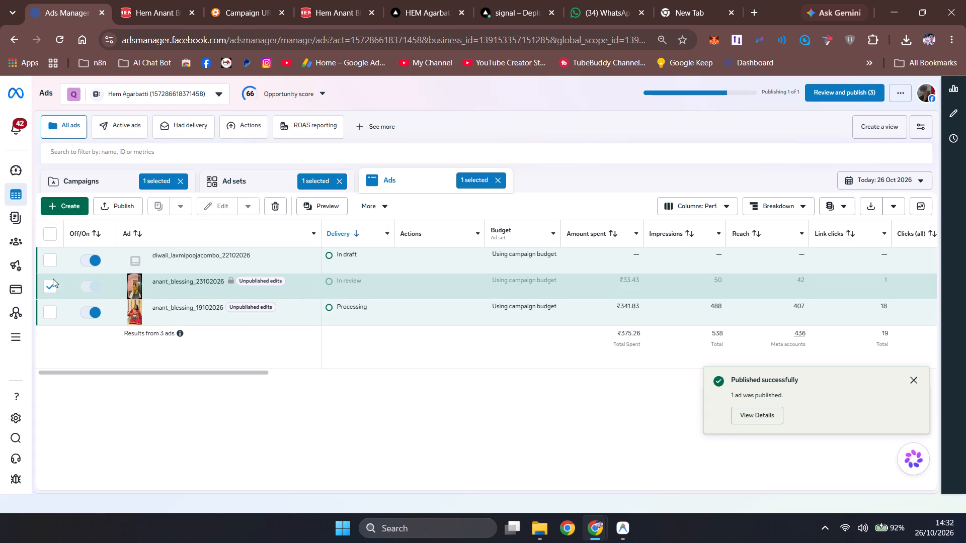
pyautogui.click(45, 284)
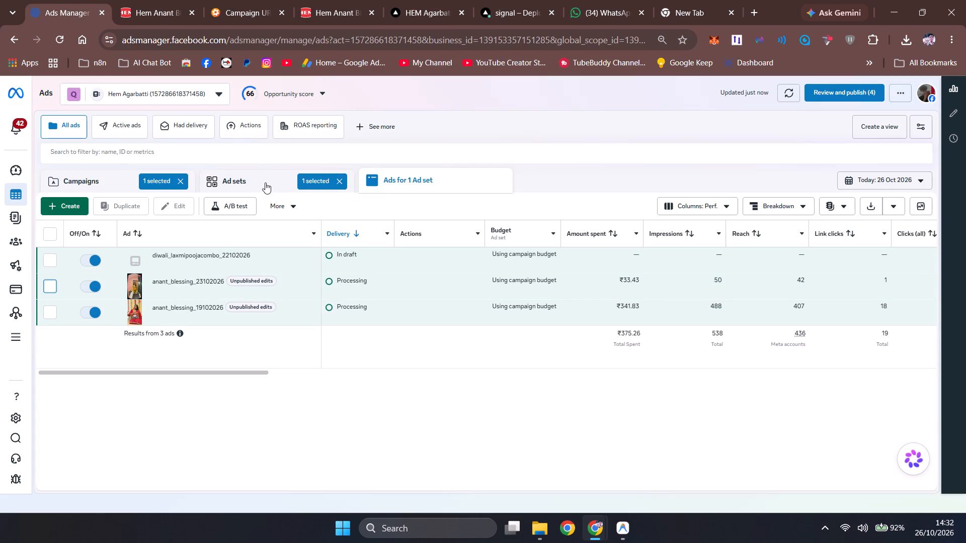
pyautogui.click(262, 184)
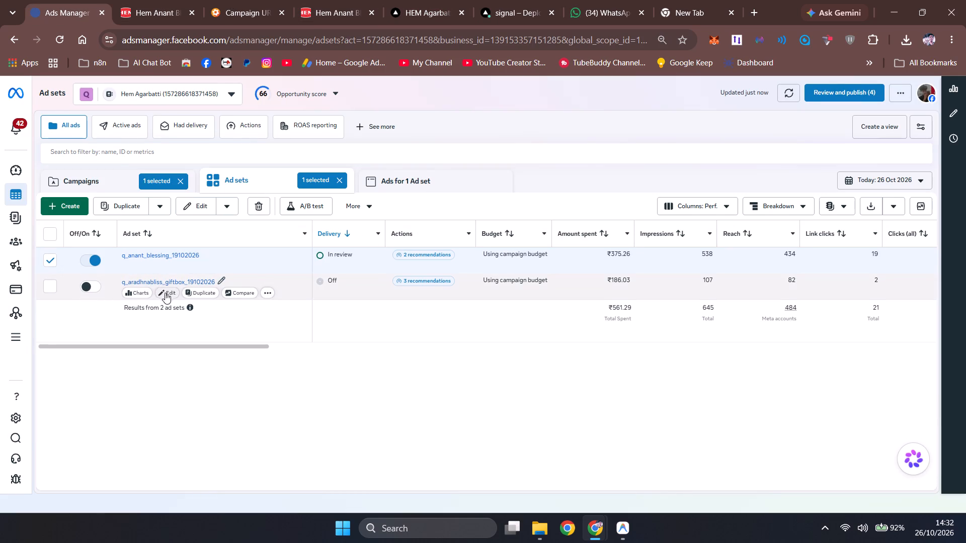
pyautogui.click(44, 255)
pyautogui.click(49, 288)
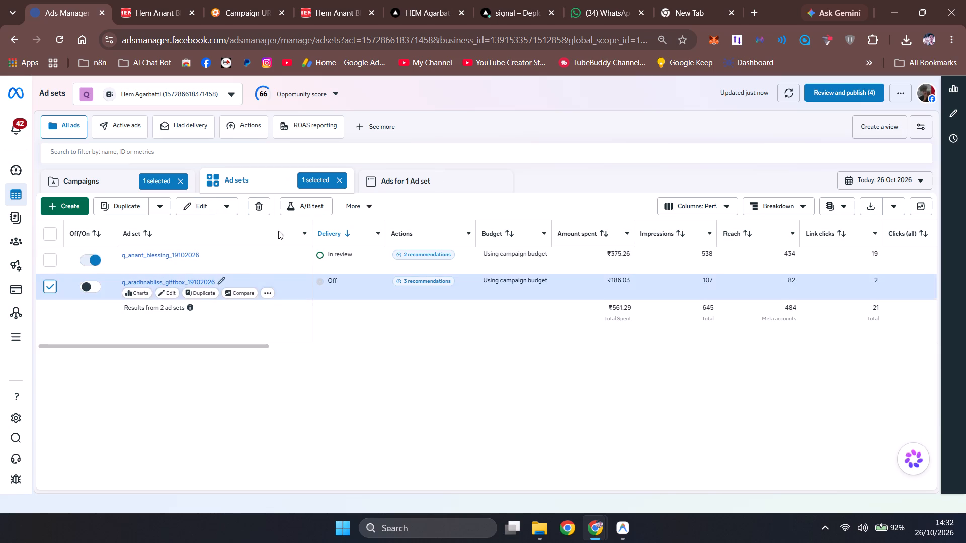
pyautogui.click(433, 175)
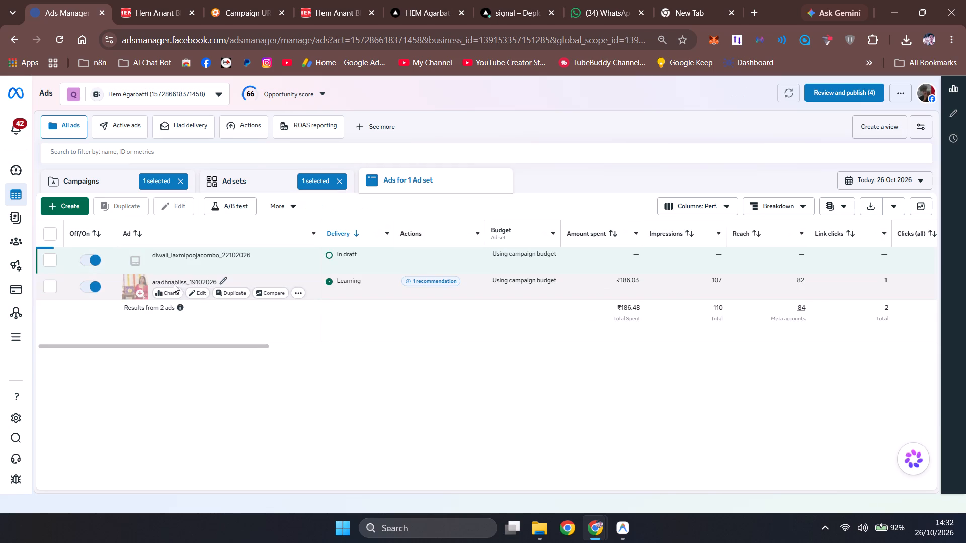
pyautogui.click(193, 292)
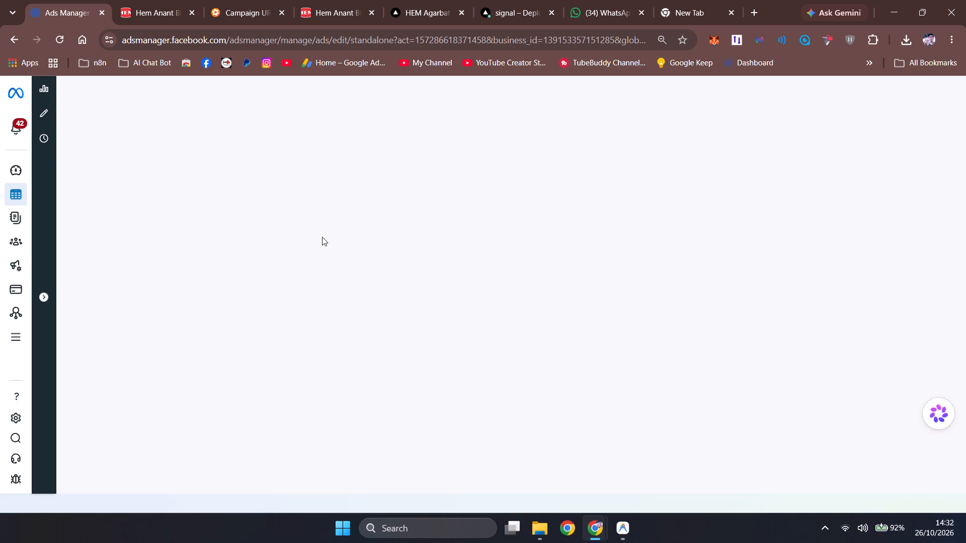
# Look through the aradhnabliss_19102026 ad's setup, media and destination, and examine its website URL.
pyautogui.scroll(-1, 565, 282)
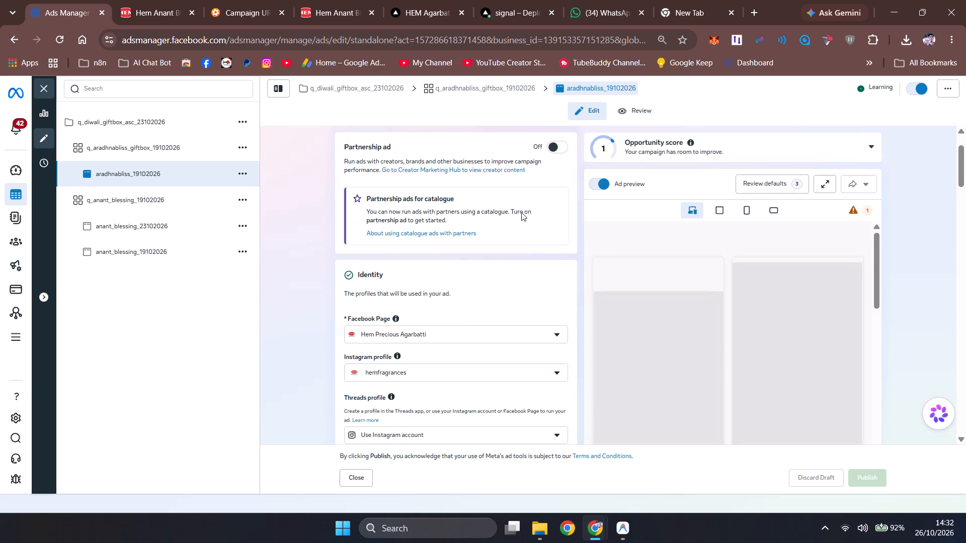
pyautogui.scroll(-4, 460, 312)
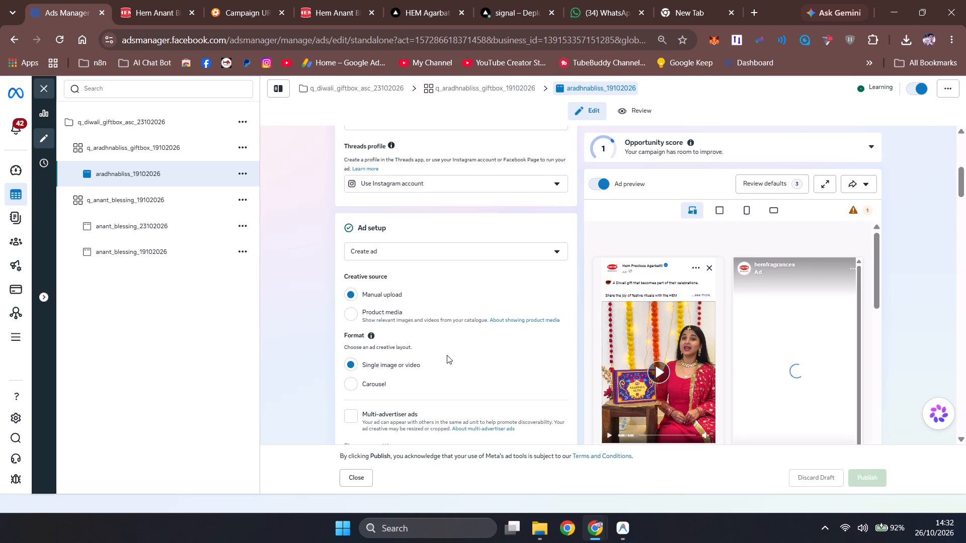
pyautogui.scroll(-2, 439, 352)
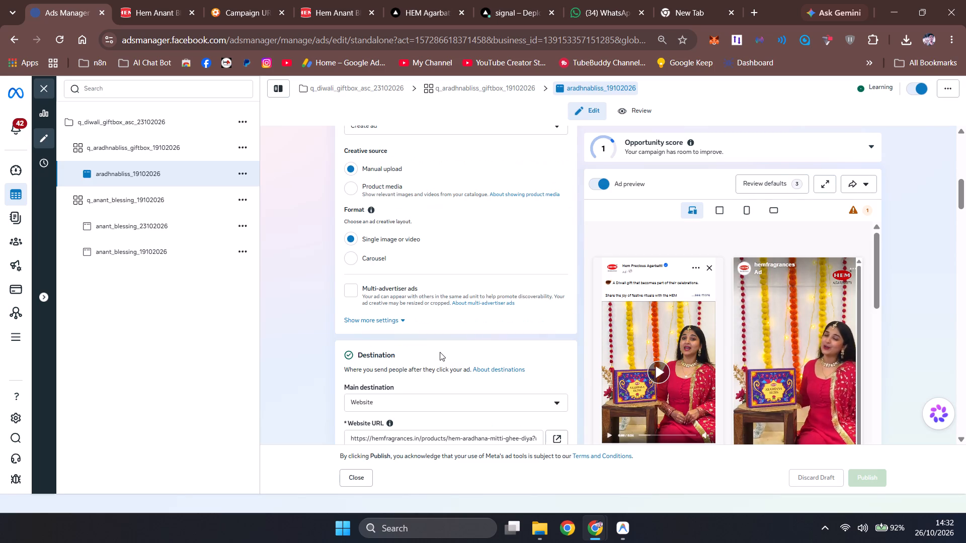
pyautogui.scroll(-3, 440, 352)
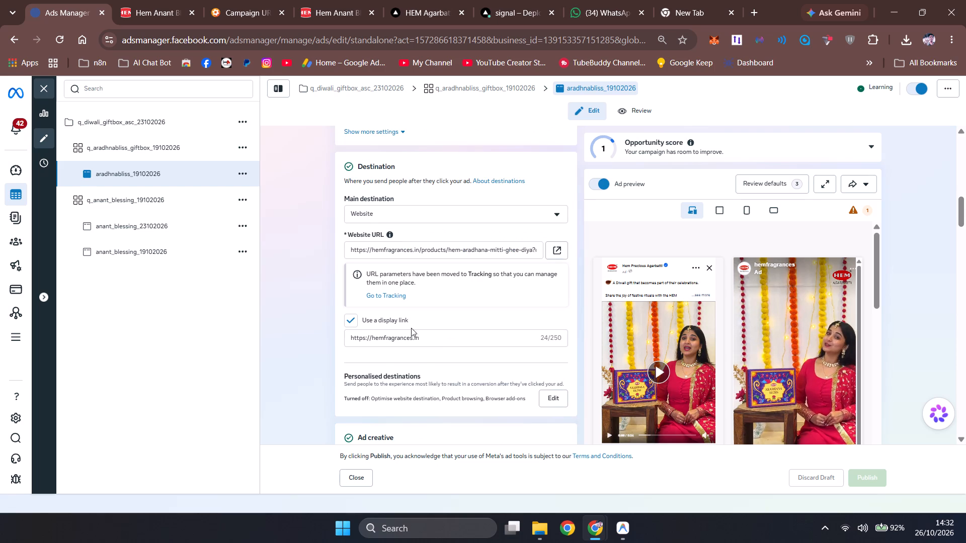
pyautogui.scroll(-10, 416, 339)
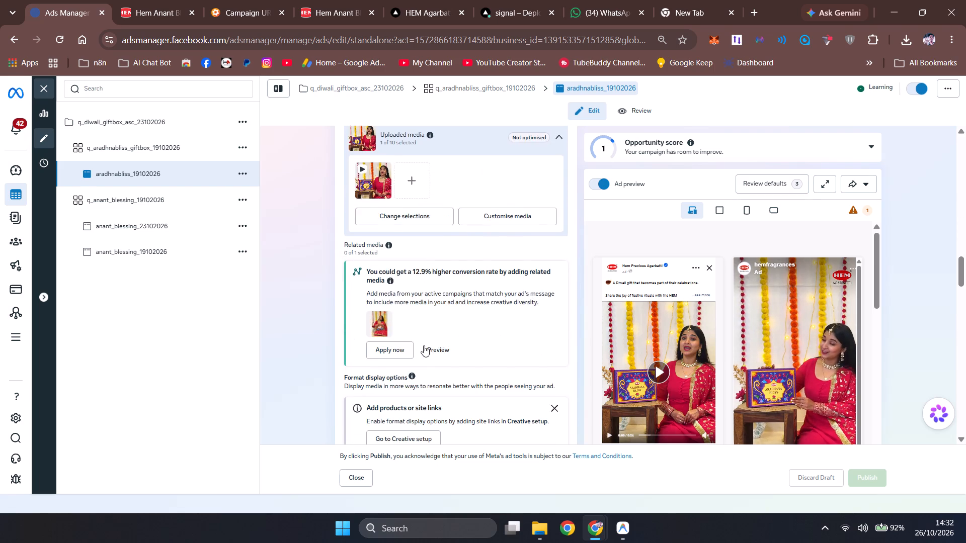
pyautogui.scroll(-7, 424, 345)
pyautogui.scroll(1, 436, 338)
pyautogui.scroll(3, 437, 272)
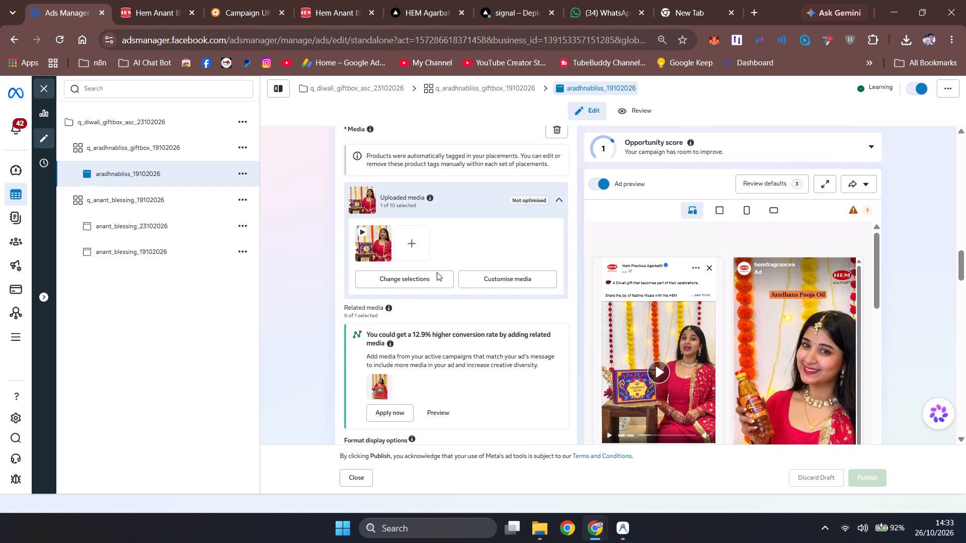
pyautogui.scroll(9, 437, 272)
pyautogui.moveTo(464, 184); pyautogui.dragTo(504, 180)
pyautogui.click(459, 187)
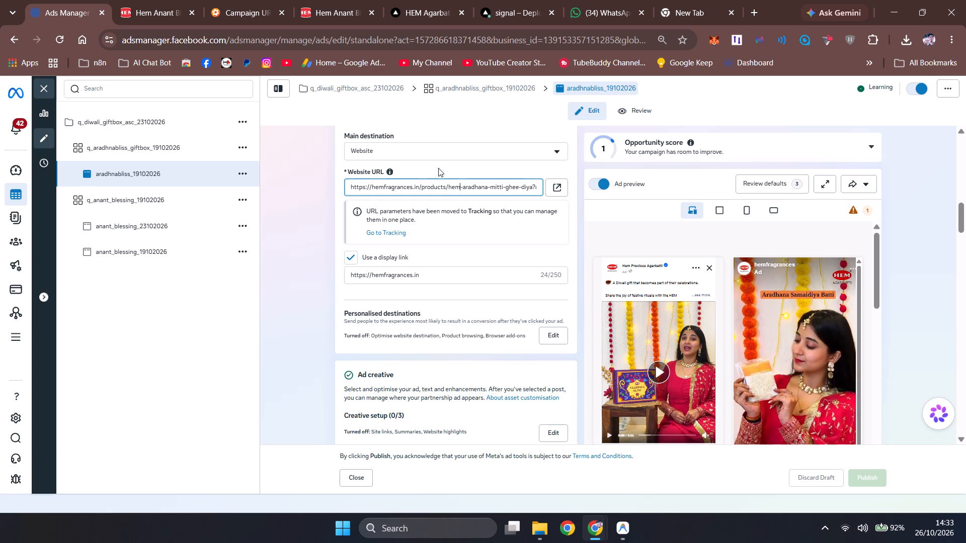
# Search the HEM store for "aradhna bliss" and open the Hem Aradhana Bliss Gift Box product page.
pyautogui.click(153, 0)
pyautogui.scroll(7, 573, 229)
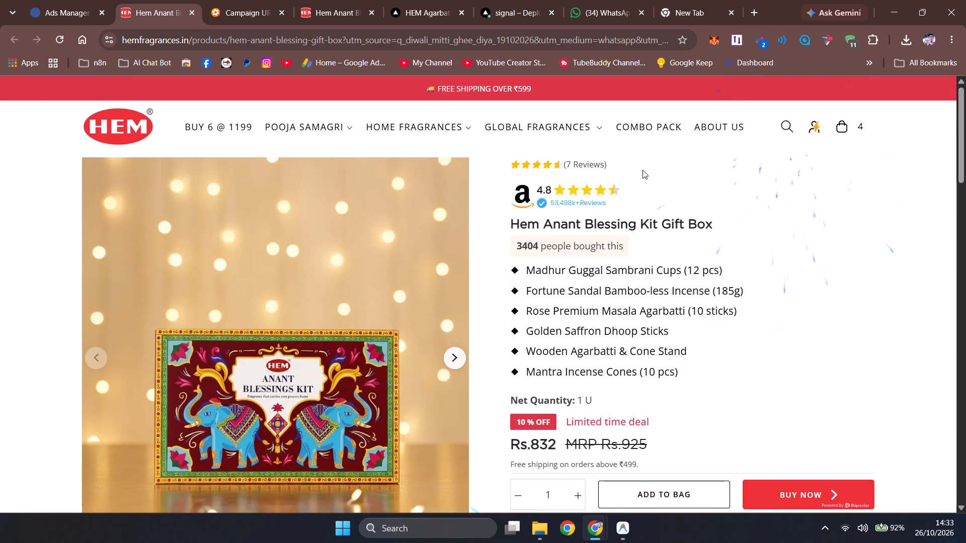
pyautogui.click(790, 124)
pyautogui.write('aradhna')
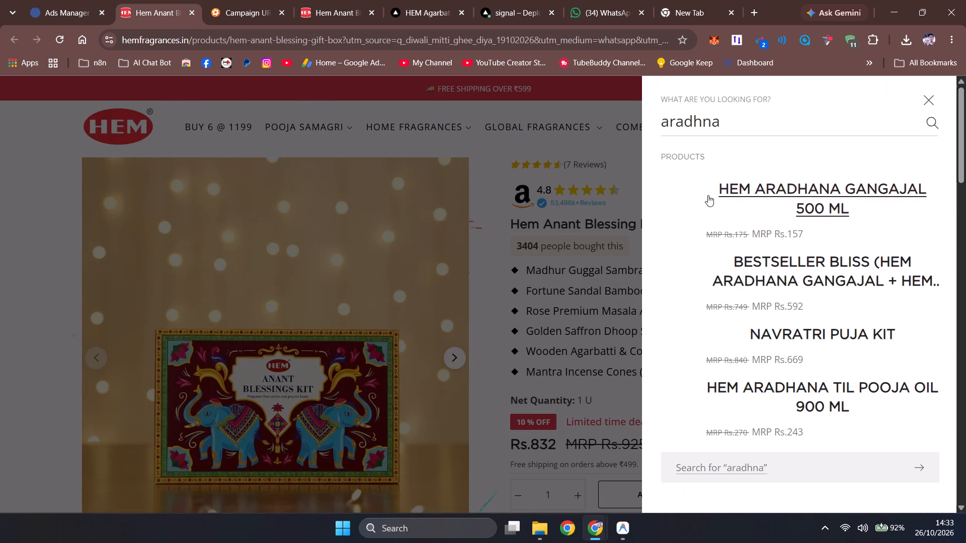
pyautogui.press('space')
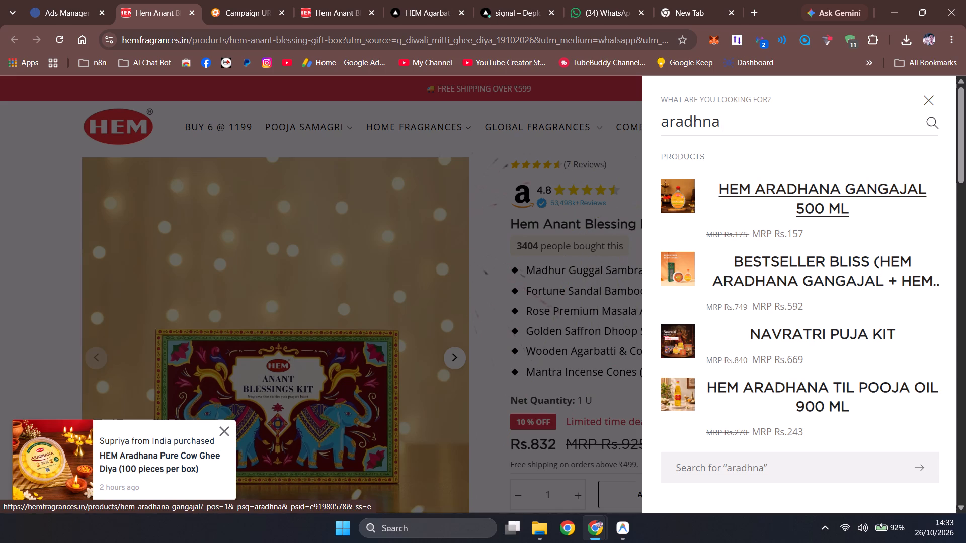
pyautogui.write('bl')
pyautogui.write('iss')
pyautogui.click(815, 266)
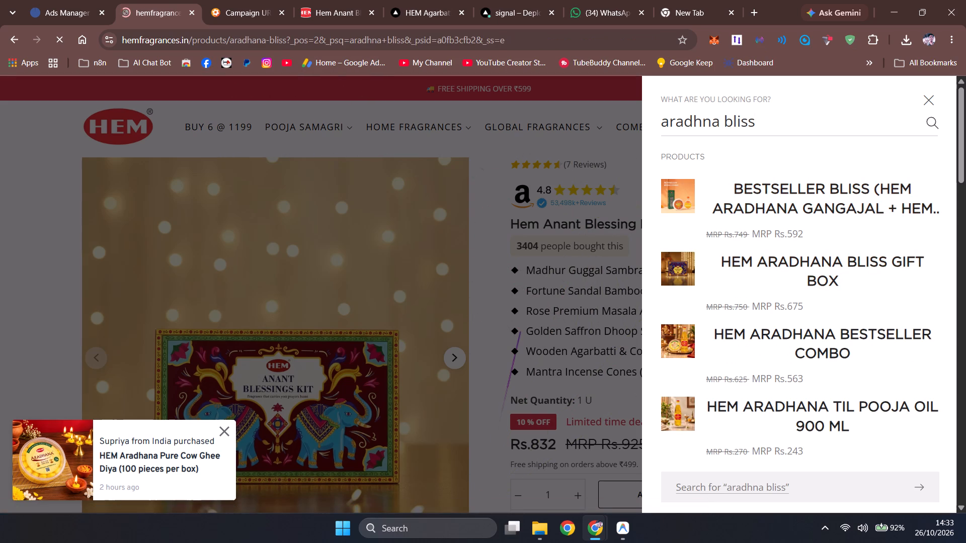
pyautogui.moveTo(287, 40); pyautogui.dragTo(64, 21)
pyautogui.hotkey('ctrl', 'c')
pyautogui.click(243, 0)
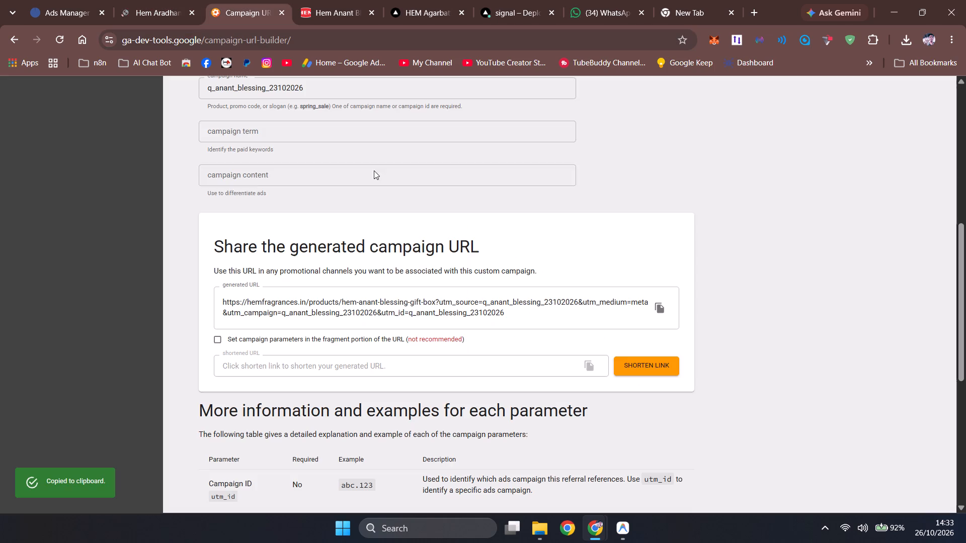
pyautogui.scroll(6, 362, 285)
pyautogui.click(322, 303)
pyautogui.click(328, 295)
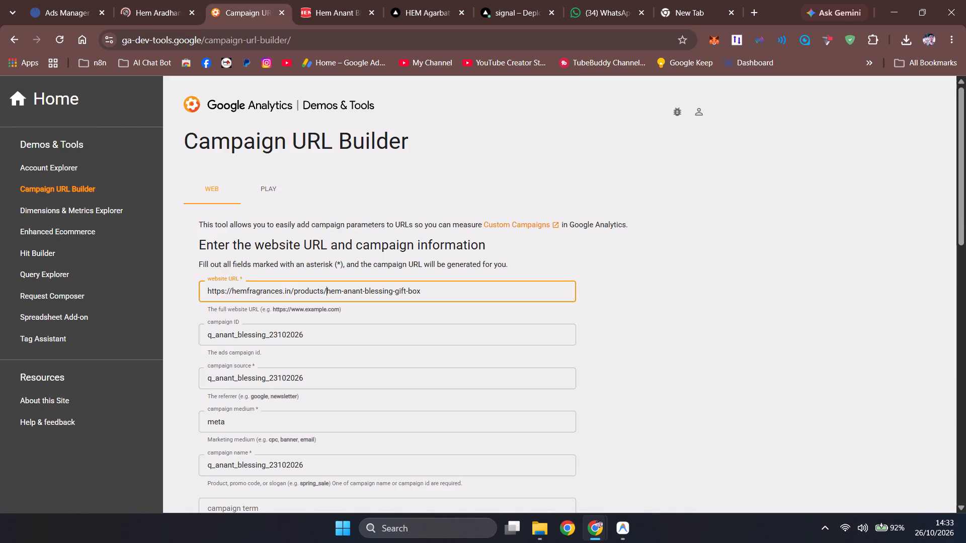
pyautogui.hotkey('ctrl', 'a')
pyautogui.hotkey('ctrl', 'shift', 'v')
pyautogui.click(325, 321)
# Copy the aradhnabliss_19102026 ad name from Ads Manager and set the URL builder's campaign ID to q_aradhnabliss_19102026.
pyautogui.click(37, 0)
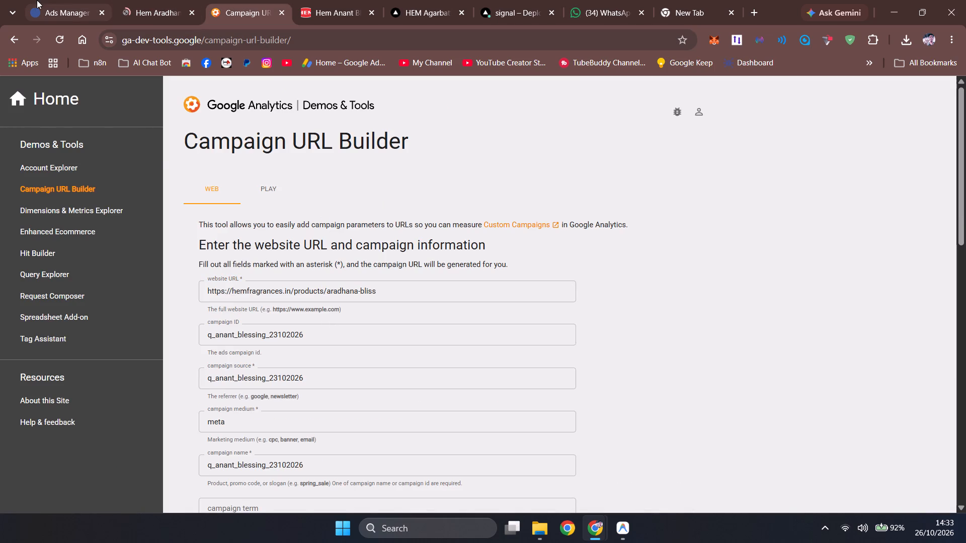
pyautogui.scroll(5, 410, 233)
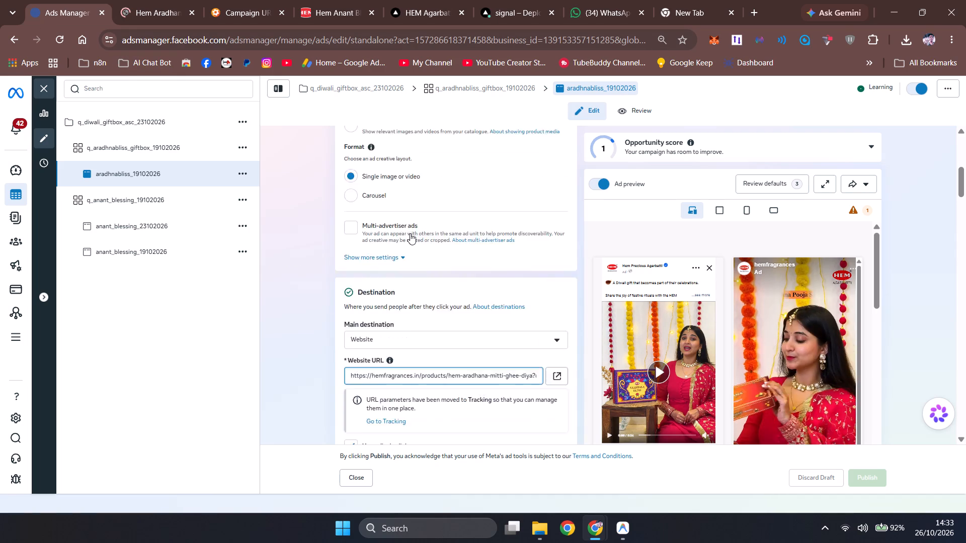
pyautogui.scroll(7, 410, 233)
pyautogui.tripleClick(404, 168)
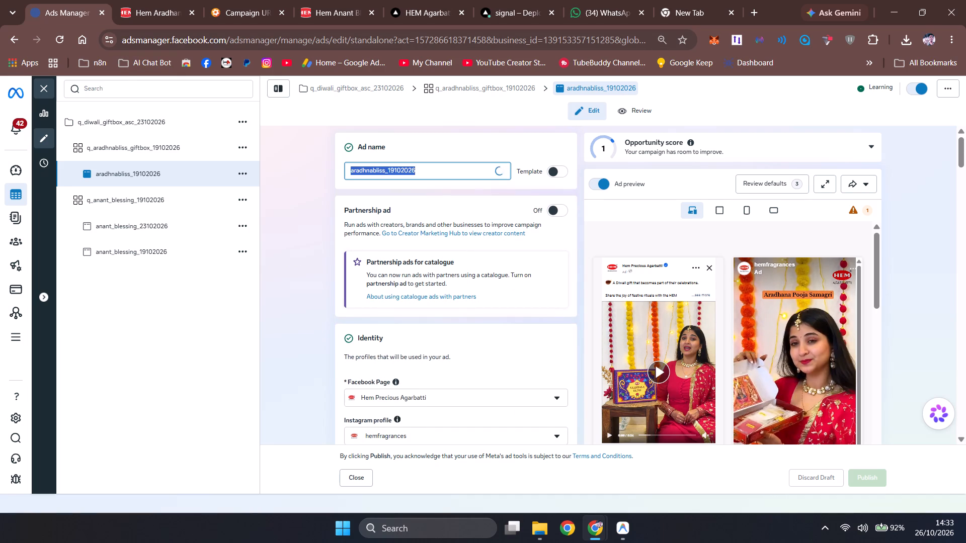
pyautogui.hotkey('ctrl', 'c')
pyautogui.click(150, 0)
pyautogui.click(258, 0)
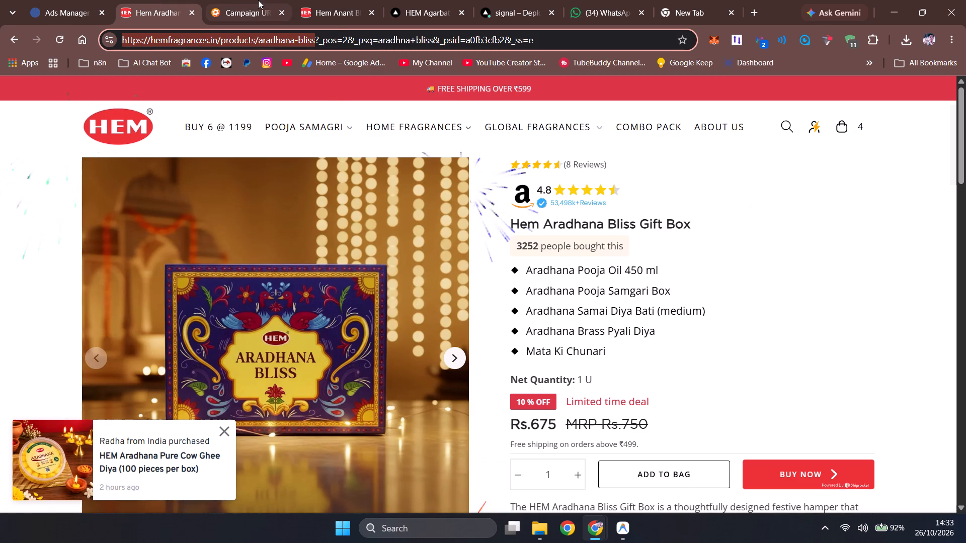
pyautogui.moveTo(217, 334); pyautogui.dragTo(219, 334)
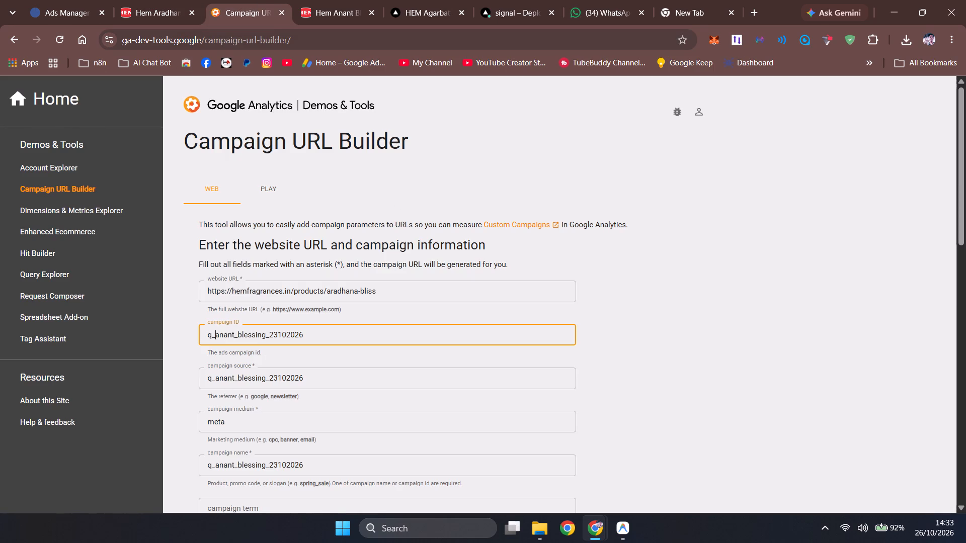
pyautogui.moveTo(219, 334); pyautogui.dragTo(267, 334)
pyautogui.hotkey('ctrl', 'shift', 'v')
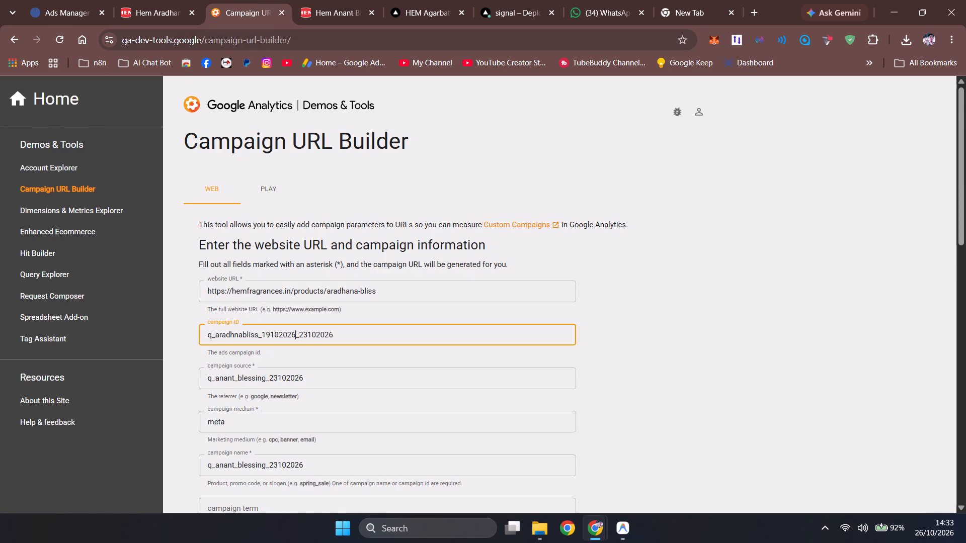
pyautogui.moveTo(295, 336); pyautogui.dragTo(416, 334)
pyautogui.press('BackSpace')
pyautogui.hotkey('ctrl', 'a')
pyautogui.hotkey('ctrl', 'c')
pyautogui.hotkey('ctrl', 'c')
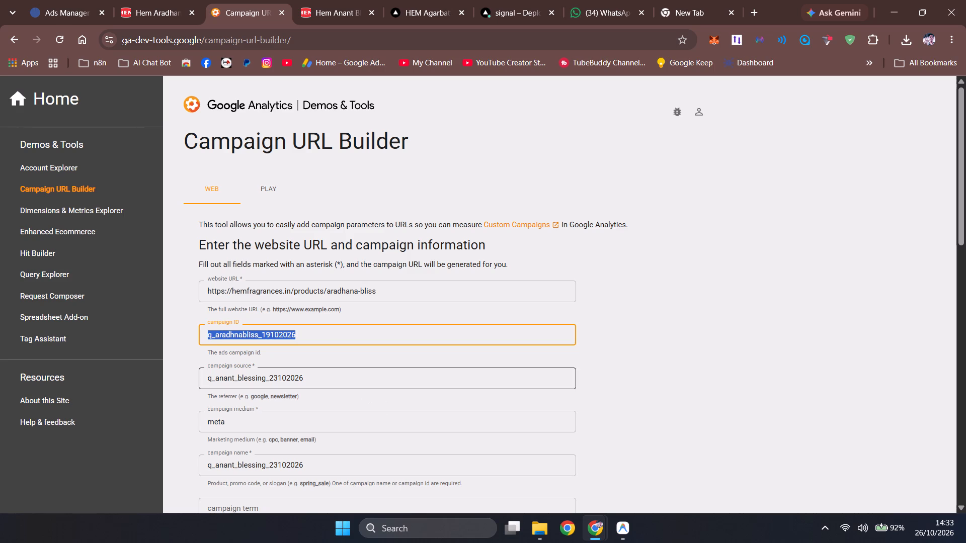
pyautogui.click(356, 385)
pyautogui.hotkey('ctrl', 'a')
pyautogui.hotkey('ctrl', 'shift', 'v')
pyautogui.click(317, 422)
pyautogui.click(329, 470)
pyautogui.hotkey('ctrl', 'a')
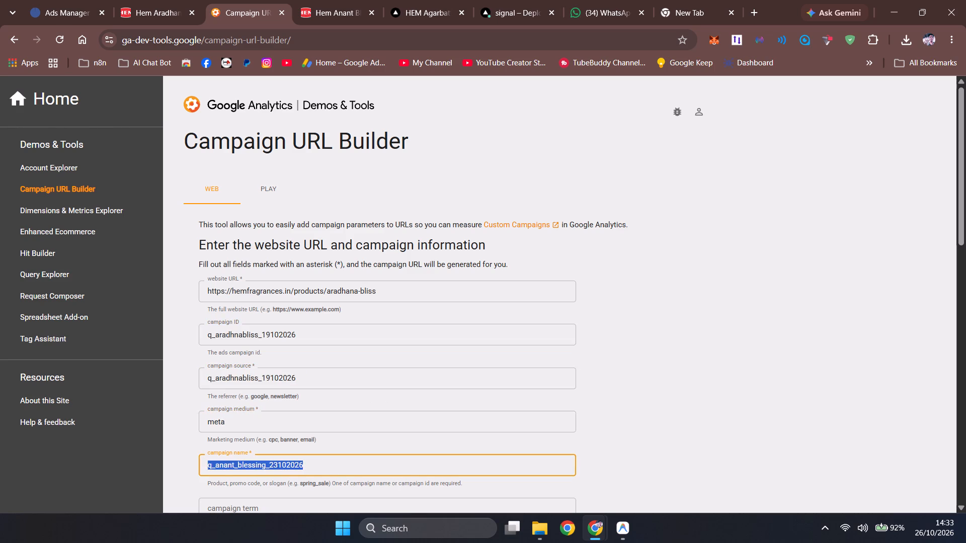
pyautogui.hotkey('ctrl', 'shift', 'v')
# Replace the aradhnabliss_19102026 ad's website URL with the generated aradhana-bliss campaign URL and publish the ad's edits.
pyautogui.scroll(-3, 503, 385)
pyautogui.scroll(-3, 603, 454)
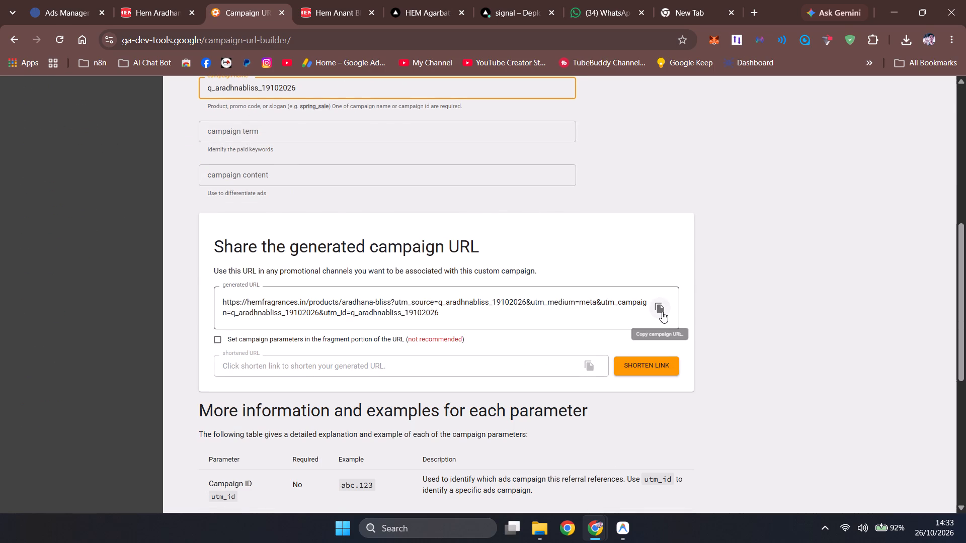
pyautogui.click(662, 312)
pyautogui.click(74, 0)
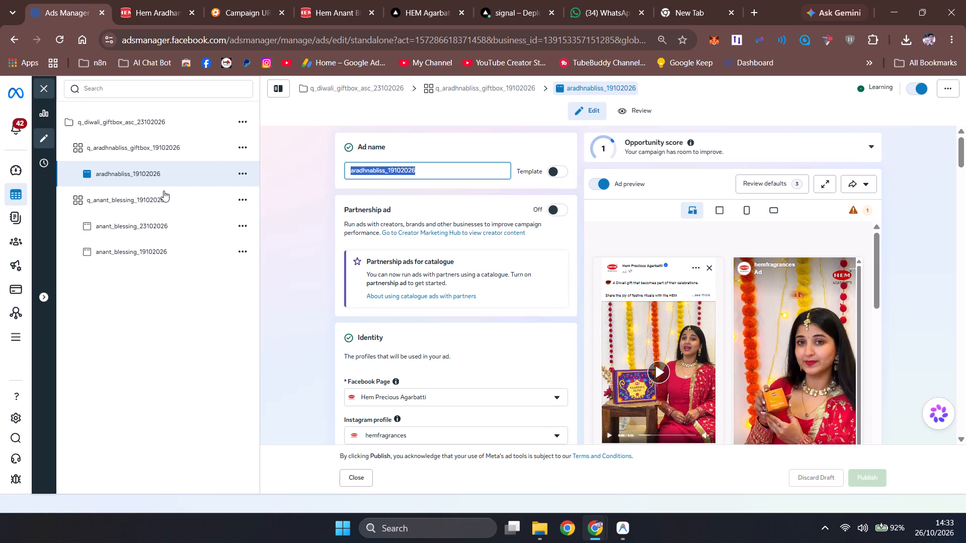
pyautogui.scroll(-9, 443, 306)
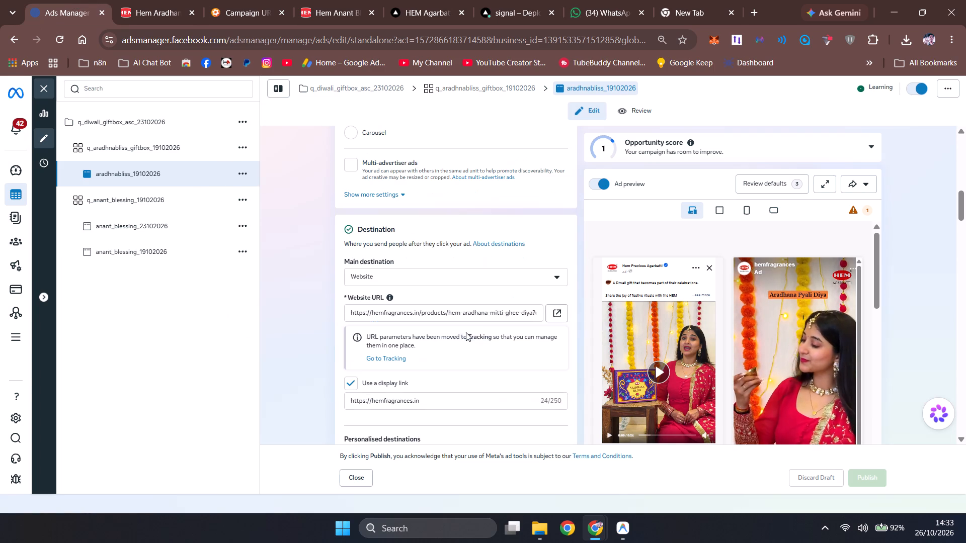
pyautogui.click(478, 316)
pyautogui.hotkey('ctrl', 'a')
pyautogui.hotkey('ctrl', 'shift', 'v')
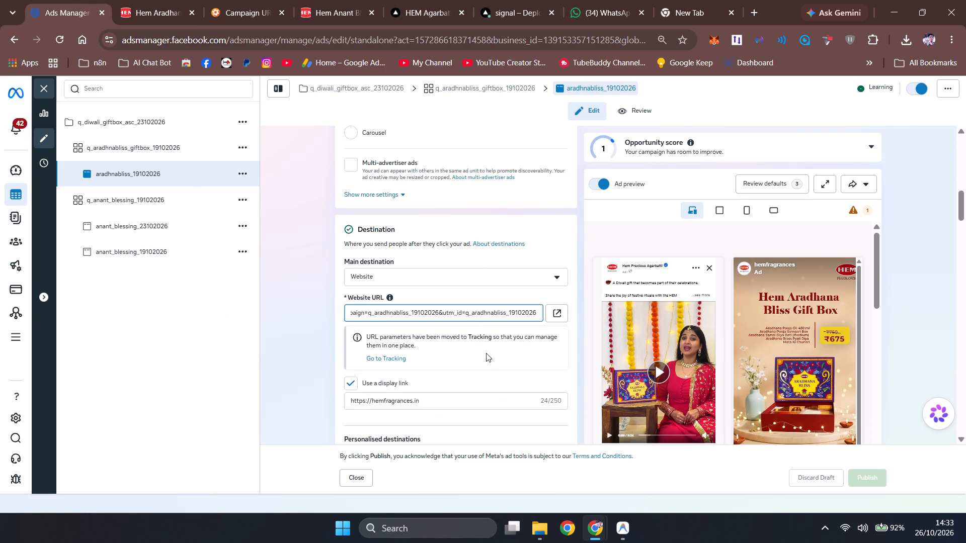
pyautogui.click(487, 353)
pyautogui.click(485, 367)
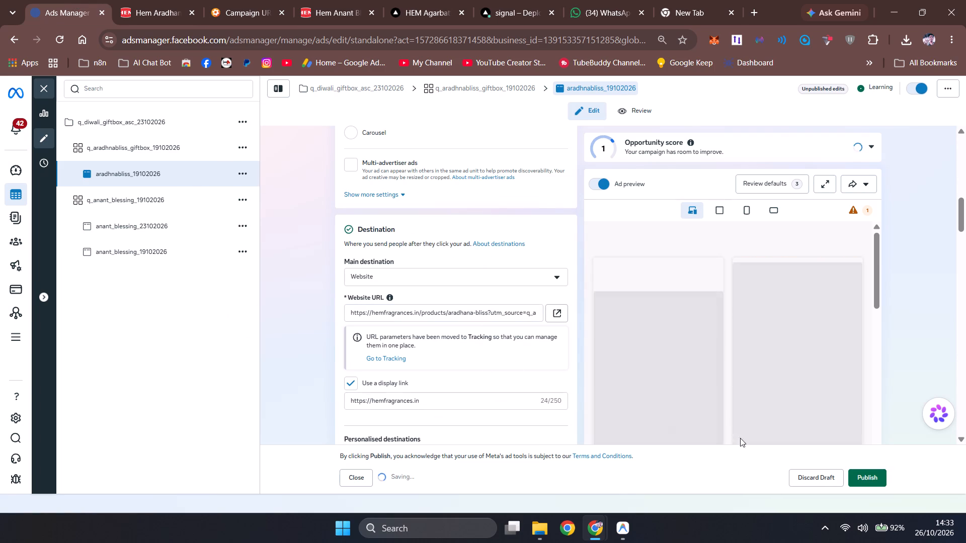
pyautogui.click(866, 478)
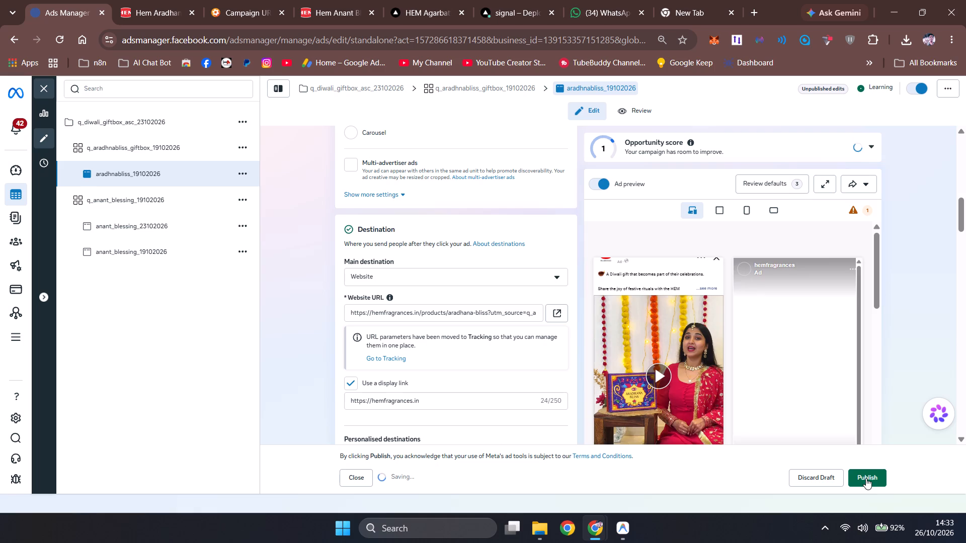
pyautogui.click(866, 478)
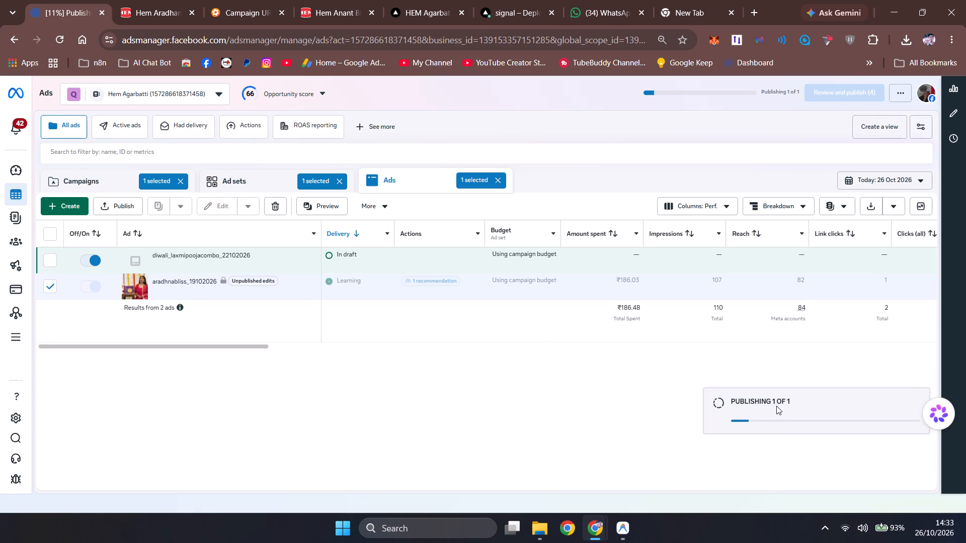
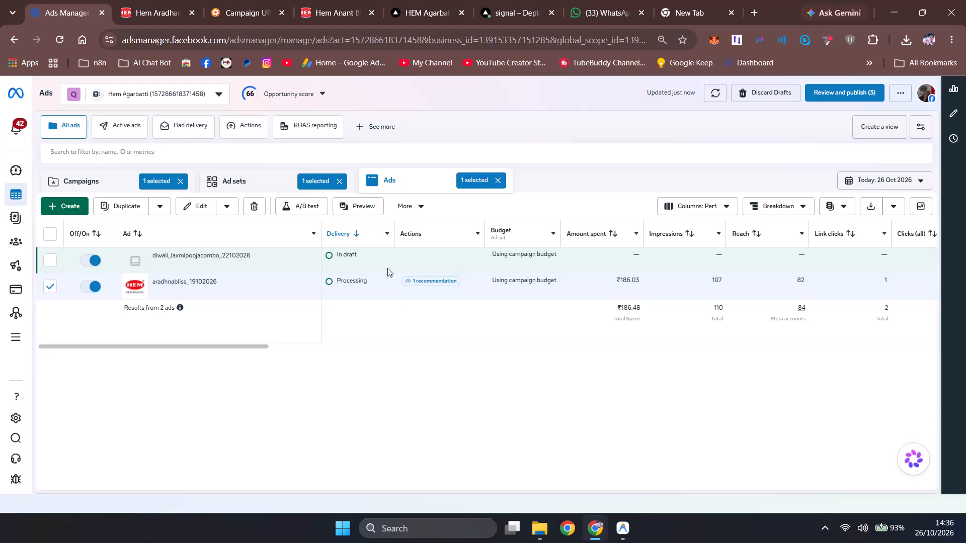
# Clear the selected aradhnabliss_19102026 ad, its ad set and the q_diwali_giftbox_asc_23102026 campaign, refreshing the delivery data along the way.
pyautogui.click(49, 287)
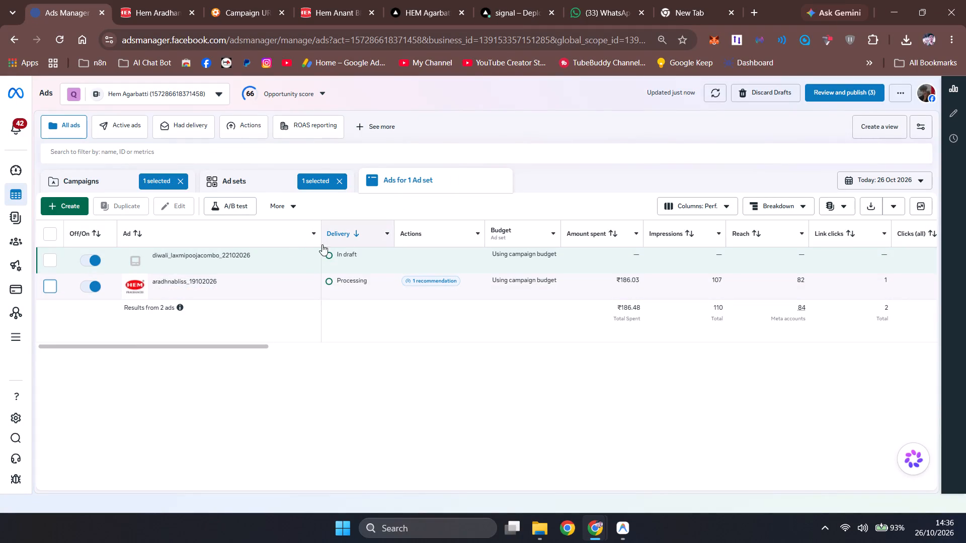
pyautogui.click(269, 185)
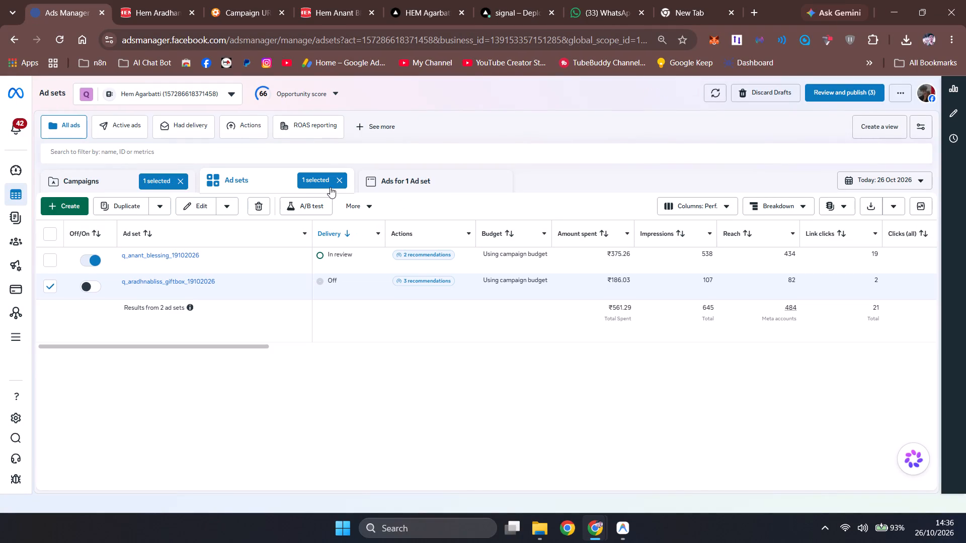
pyautogui.click(342, 184)
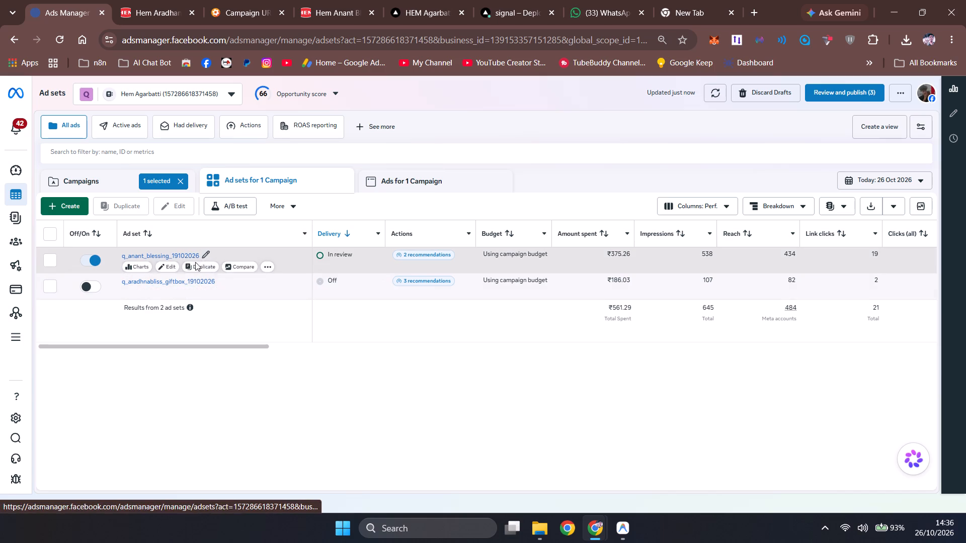
pyautogui.click(708, 98)
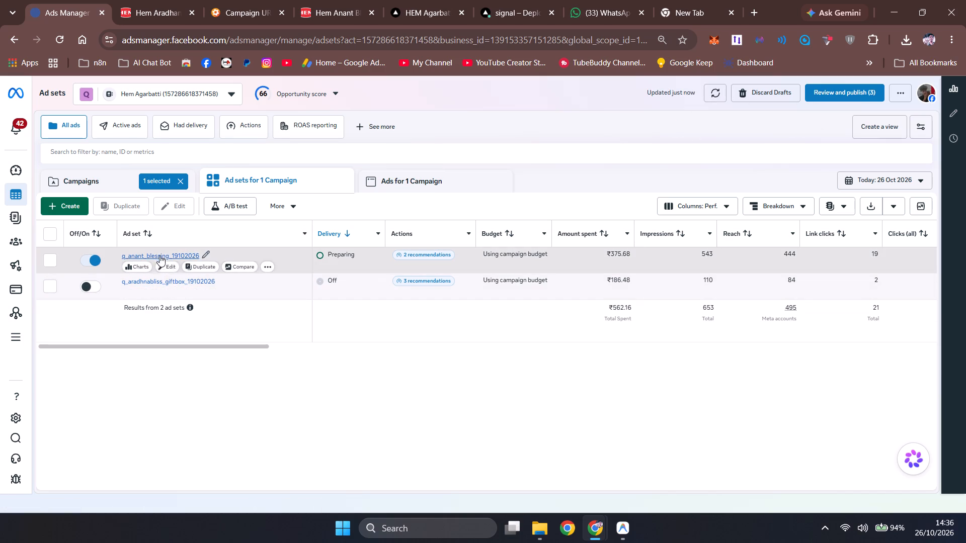
pyautogui.click(113, 177)
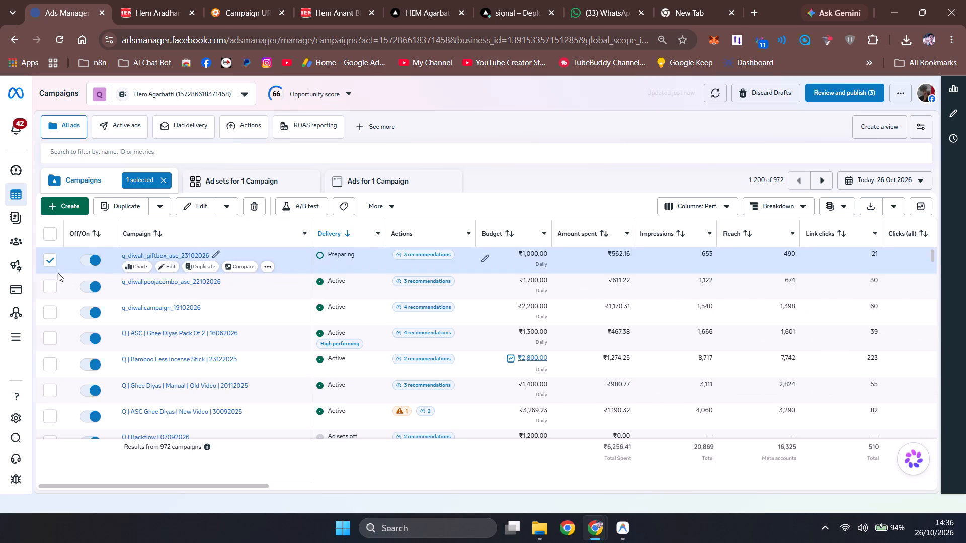
pyautogui.click(48, 259)
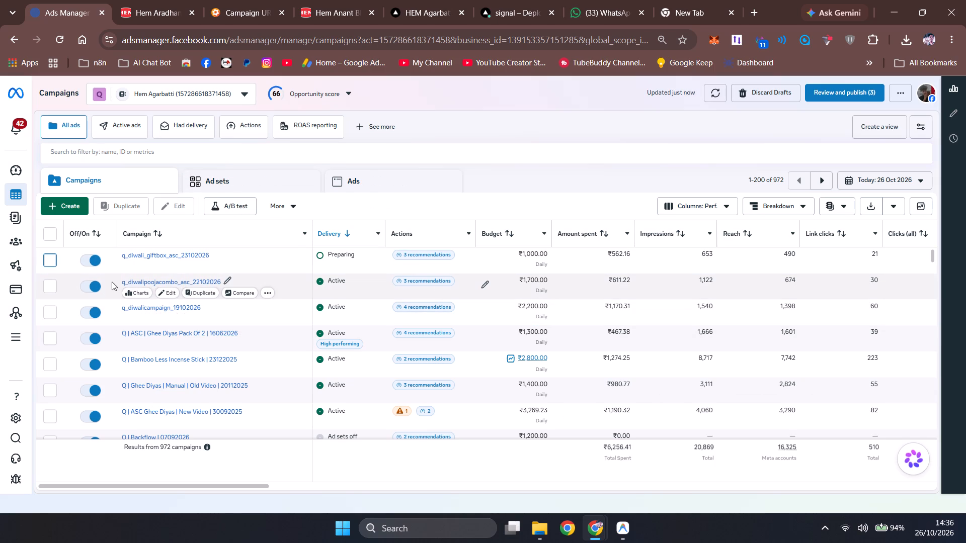
# Open the diwali_poojacombo_22102026 ad in the q_diwalipoojacombo_asc_22102026 campaign for editing and go to its website URL.
pyautogui.click(130, 282)
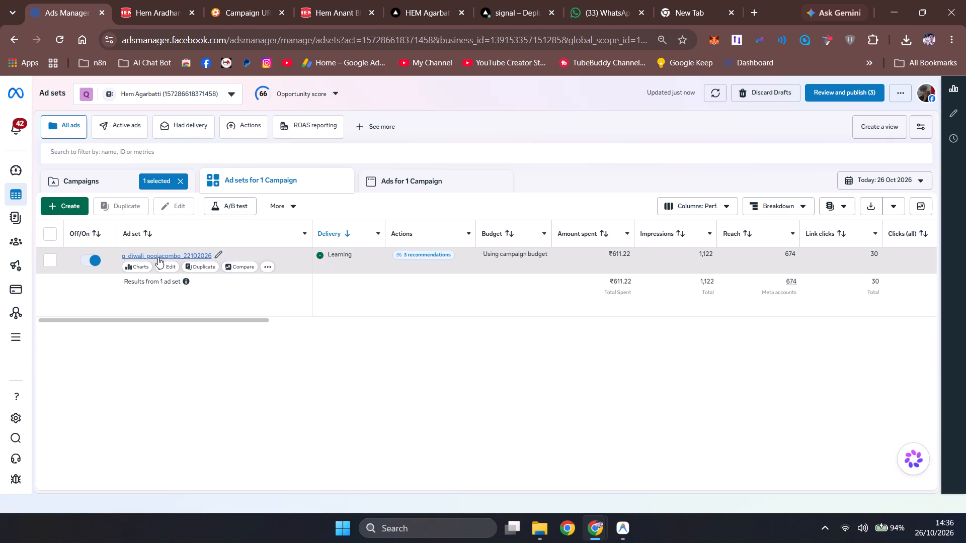
pyautogui.click(50, 262)
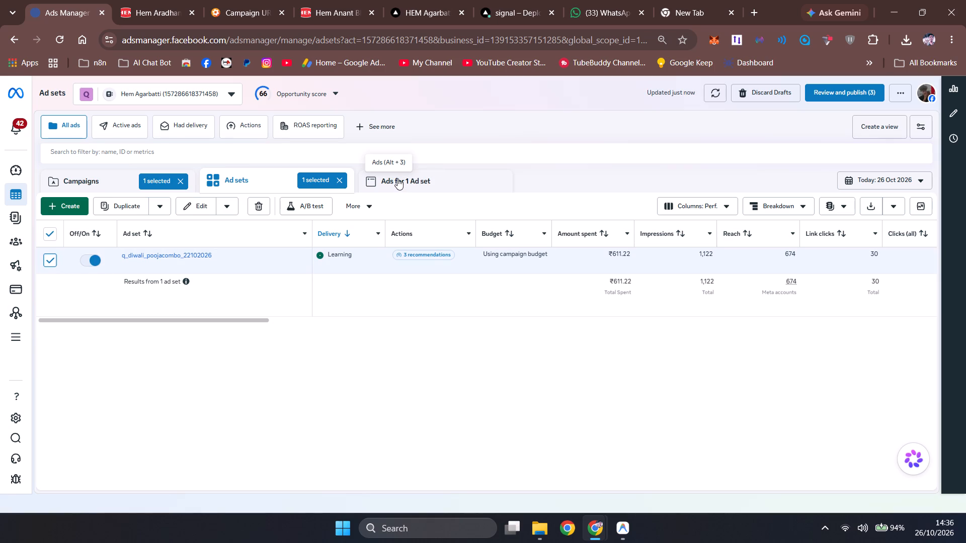
pyautogui.click(397, 178)
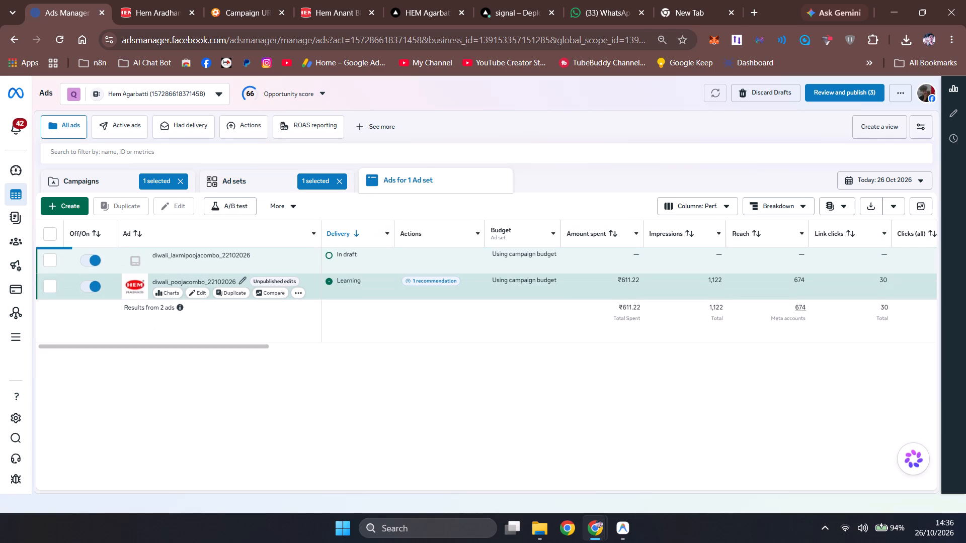
pyautogui.click(196, 290)
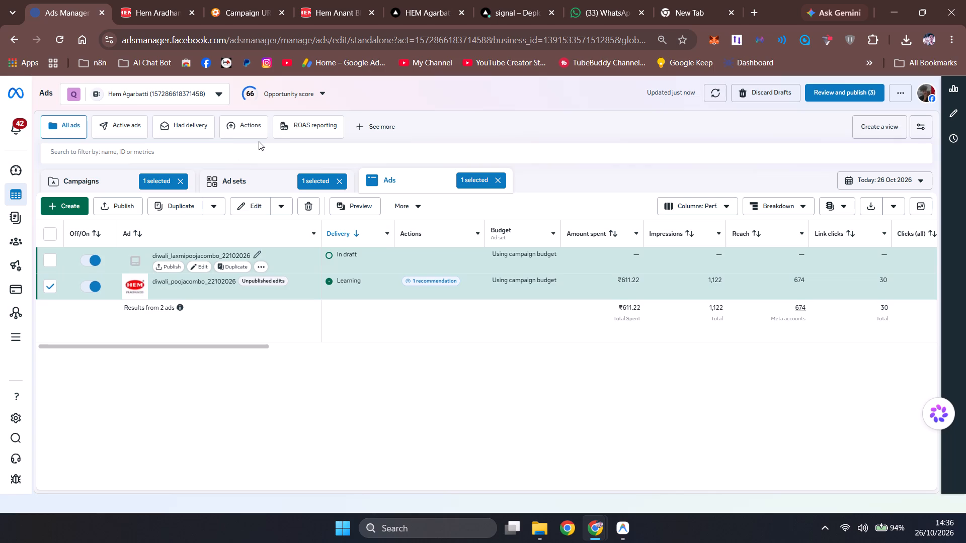
pyautogui.scroll(-2, 464, 320)
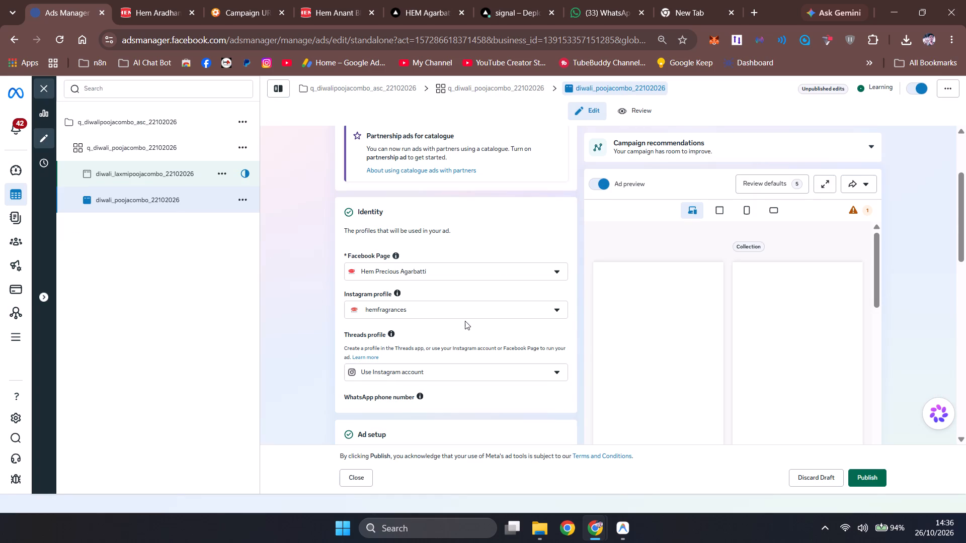
pyautogui.scroll(-6, 465, 321)
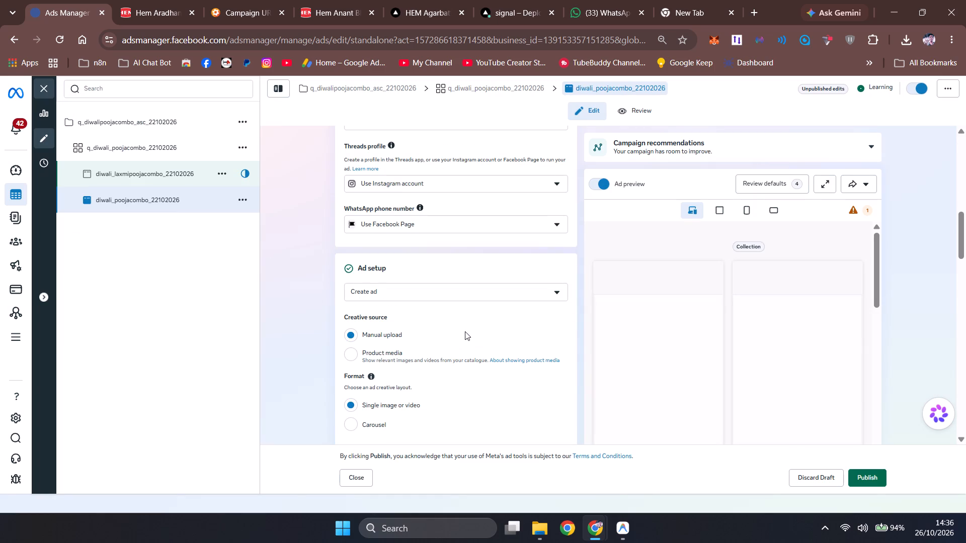
pyautogui.scroll(-1, 465, 331)
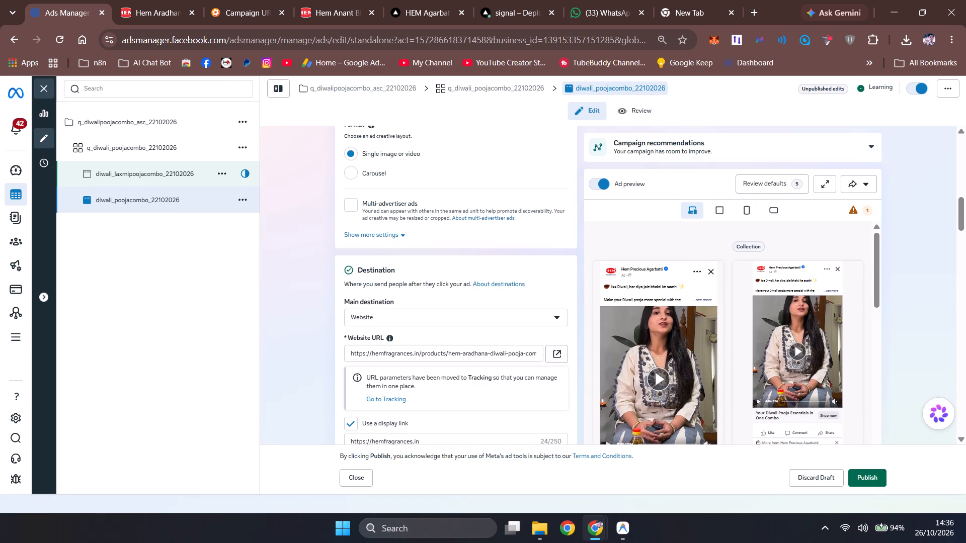
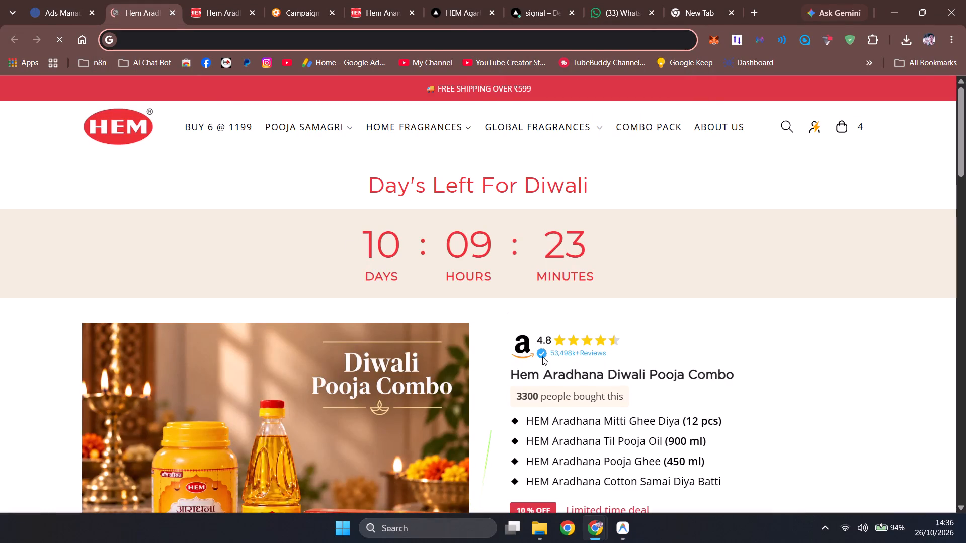
# Close the loading Diwali Pooja Combo page and look through the product photos of the Hem Aradhana Bliss Gift Box.
pyautogui.click(155, 0)
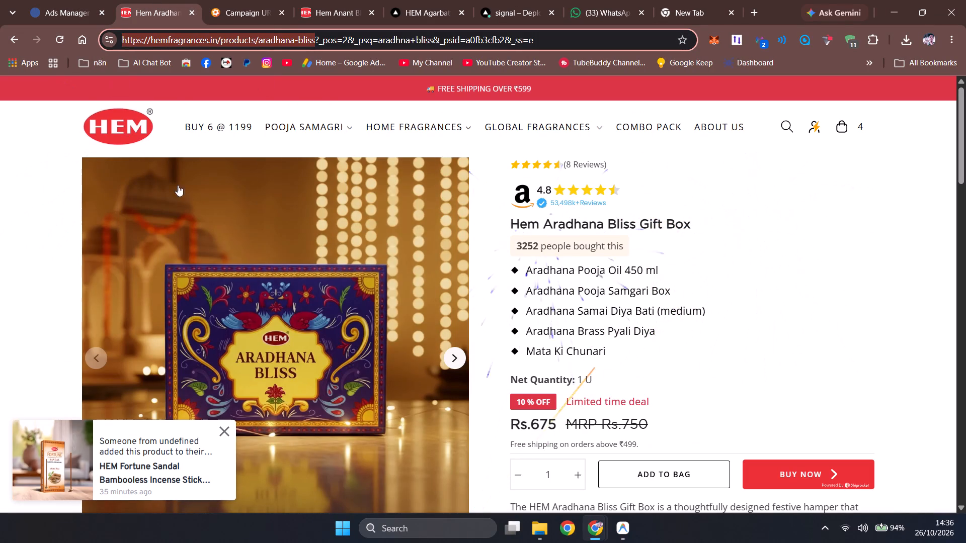
pyautogui.click(224, 428)
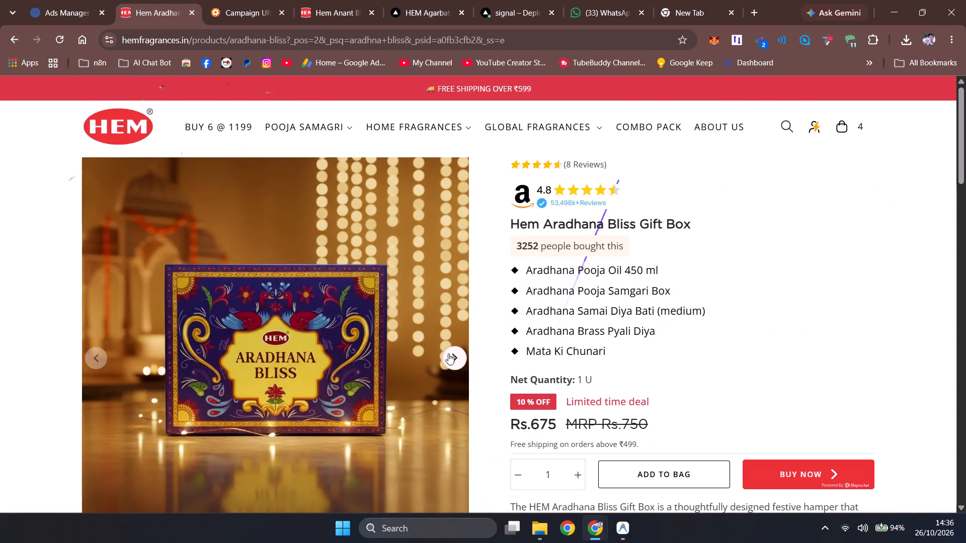
pyautogui.click(448, 353)
pyautogui.click(448, 353)
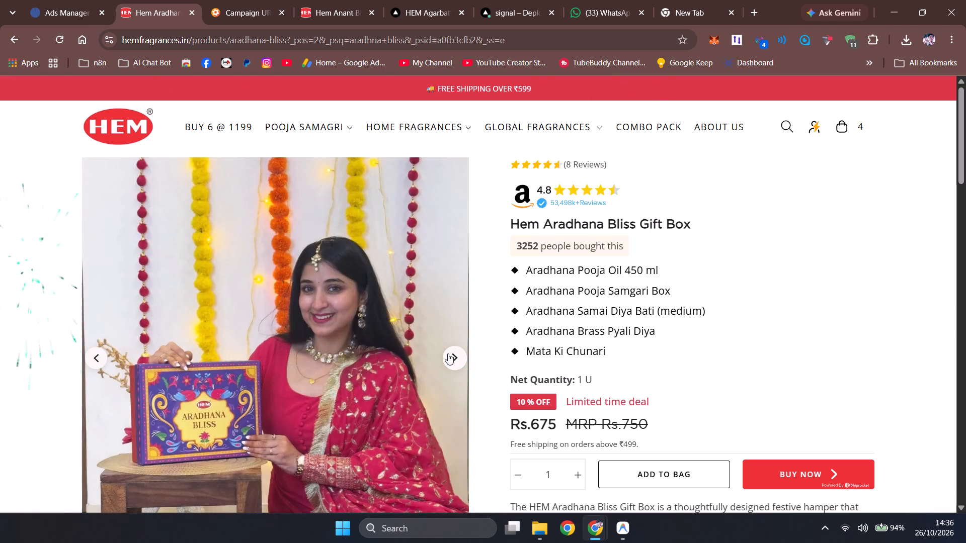
pyautogui.click(448, 353)
pyautogui.click(448, 353)
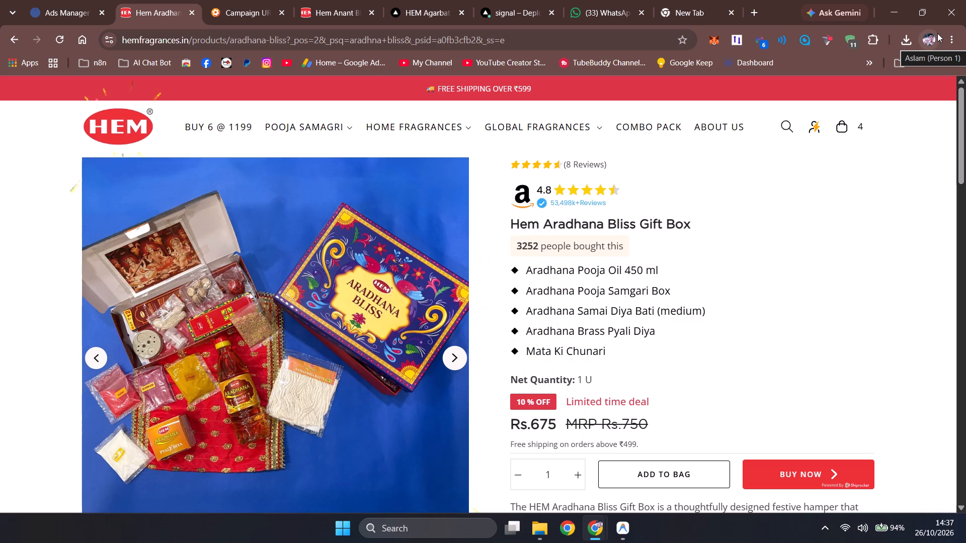
# Open the copied Diwali Pooja Combo URL tagged q_diwalipoojacombo_asc_22102026 in a new Incognito window.
pyautogui.click(953, 42)
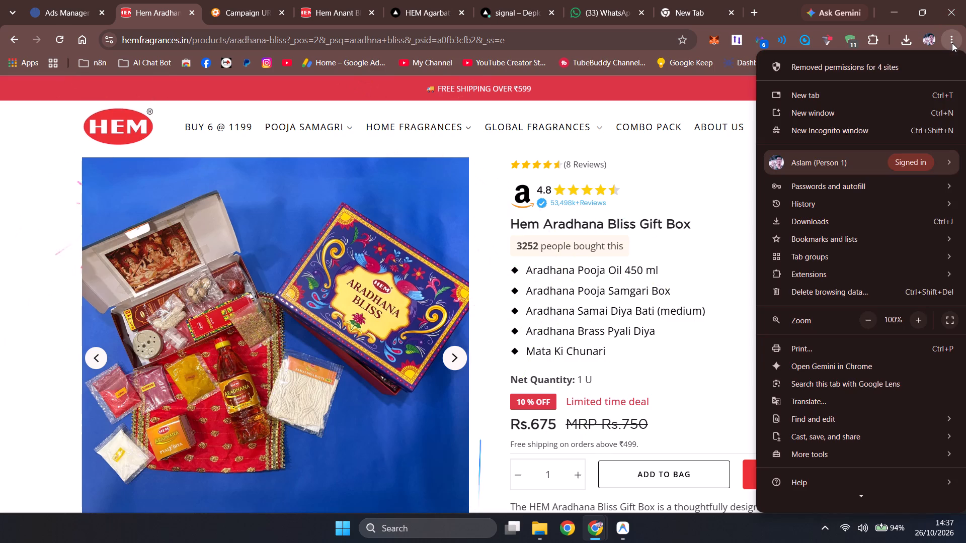
pyautogui.click(847, 137)
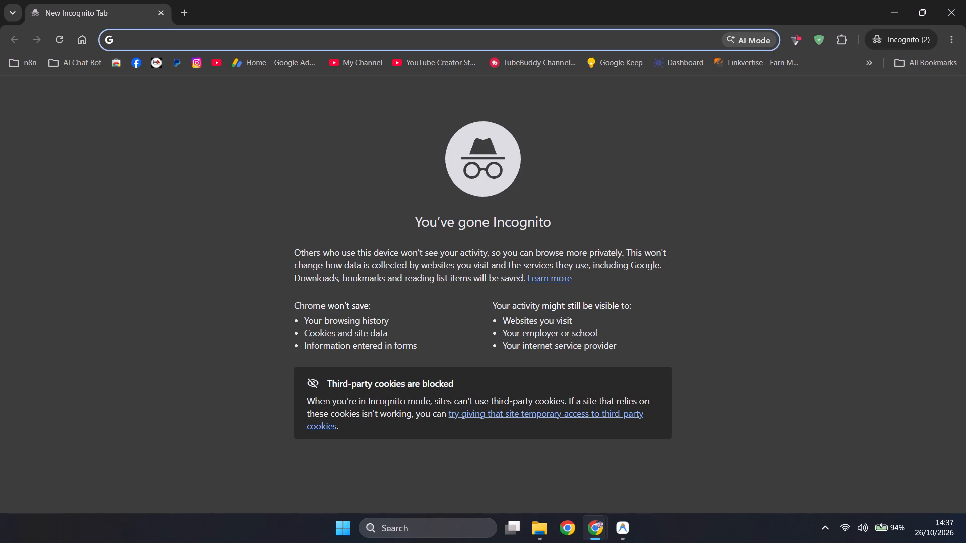
pyautogui.hotkey('ctrl', 'v')
pyautogui.click(299, 65)
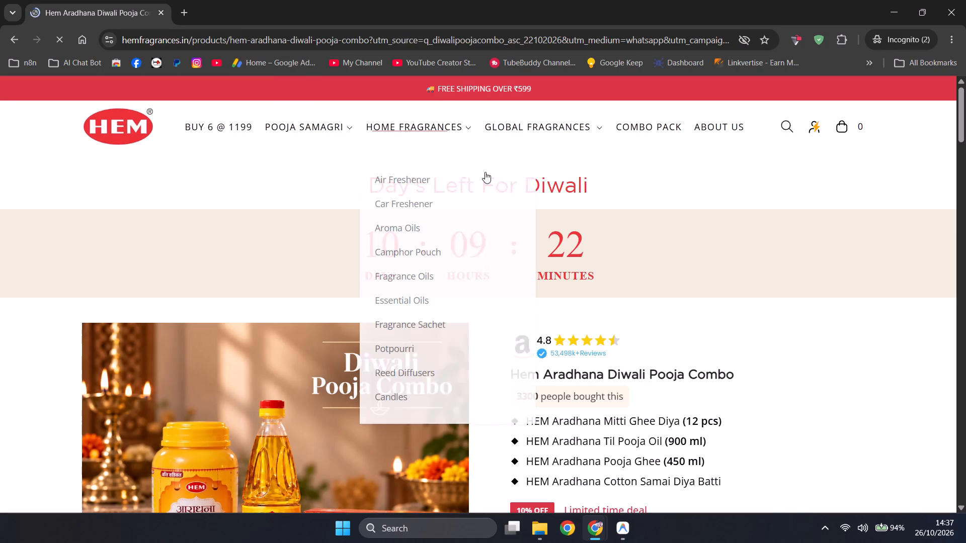
# Start an immediate-purchase checkout for one Hem Aradhana Diwali Pooja Combo from its product page.
pyautogui.click(658, 216)
pyautogui.scroll(-4, 634, 307)
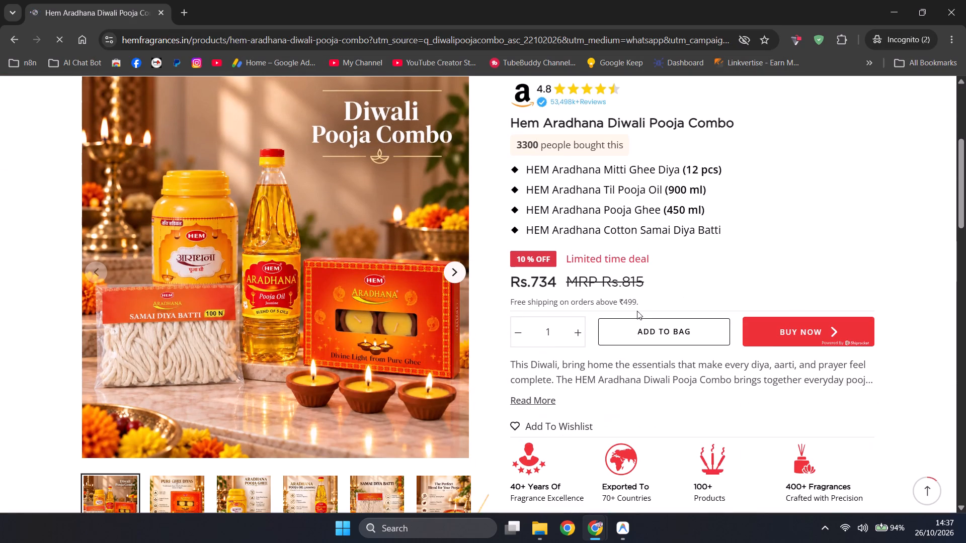
pyautogui.click(788, 342)
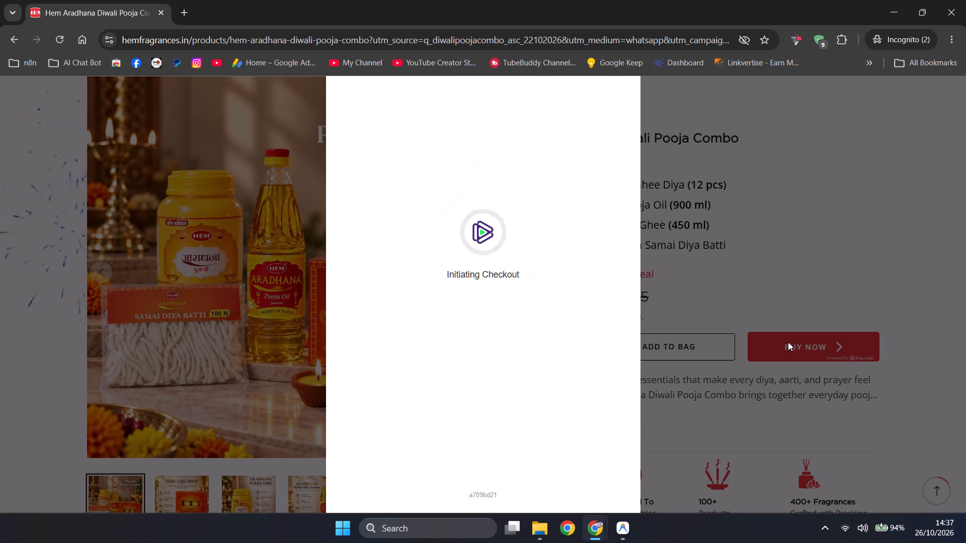
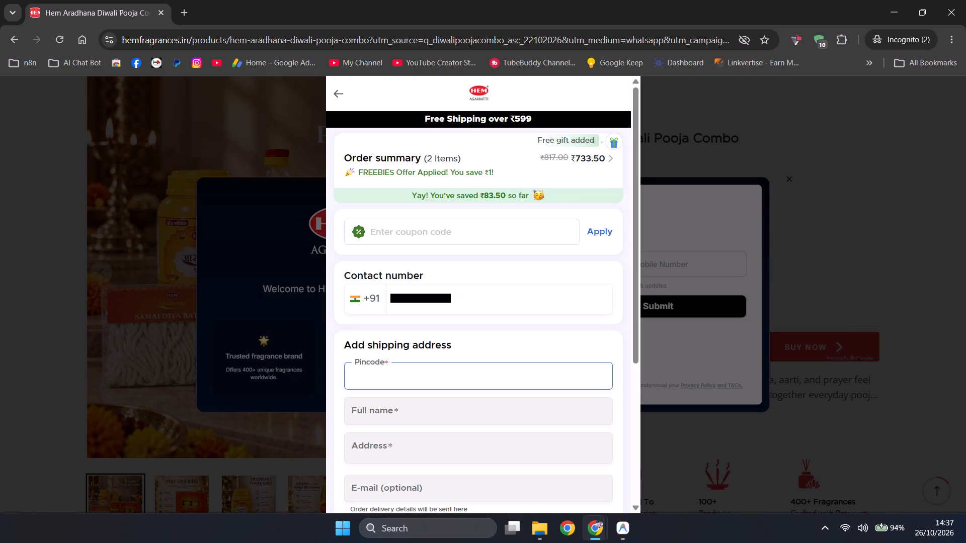
# Search Google for "gujarat address random" in a new Incognito tab.
pyautogui.click(184, 0)
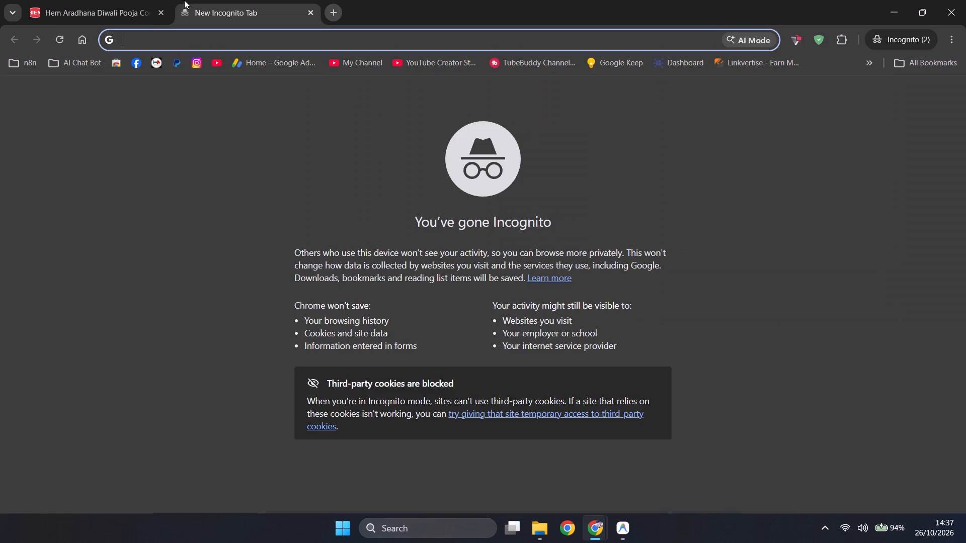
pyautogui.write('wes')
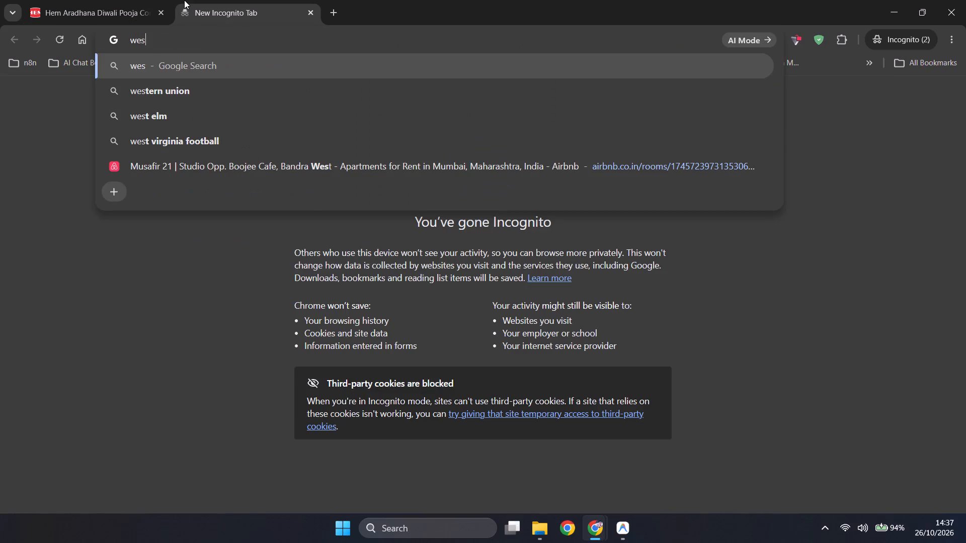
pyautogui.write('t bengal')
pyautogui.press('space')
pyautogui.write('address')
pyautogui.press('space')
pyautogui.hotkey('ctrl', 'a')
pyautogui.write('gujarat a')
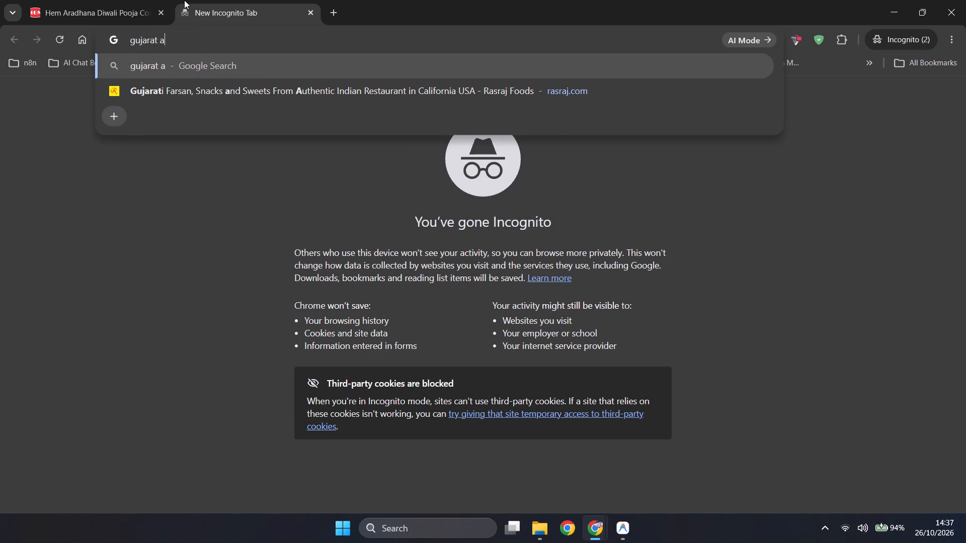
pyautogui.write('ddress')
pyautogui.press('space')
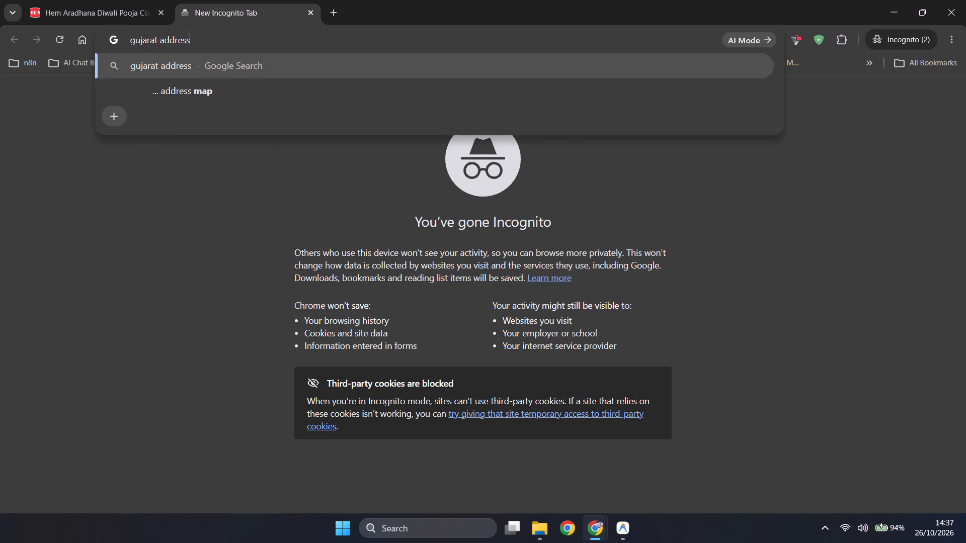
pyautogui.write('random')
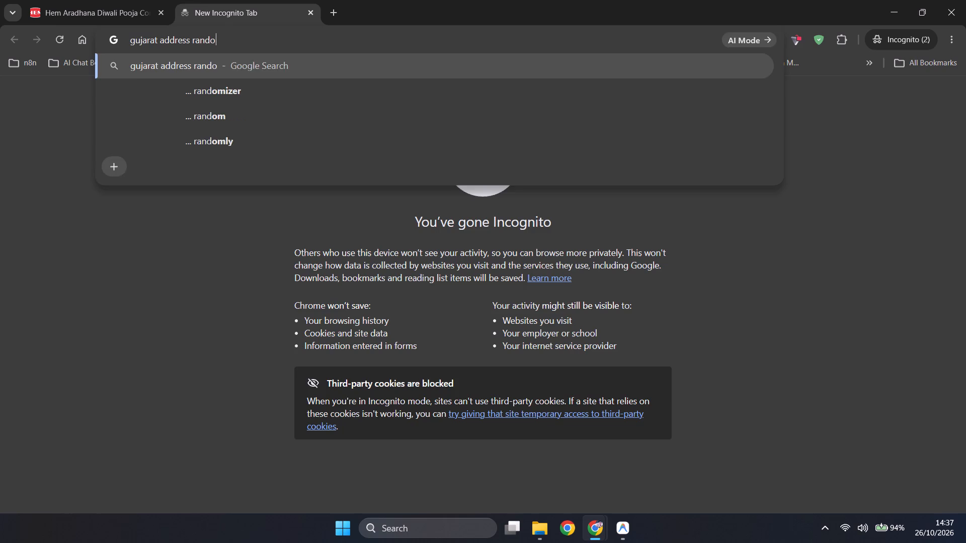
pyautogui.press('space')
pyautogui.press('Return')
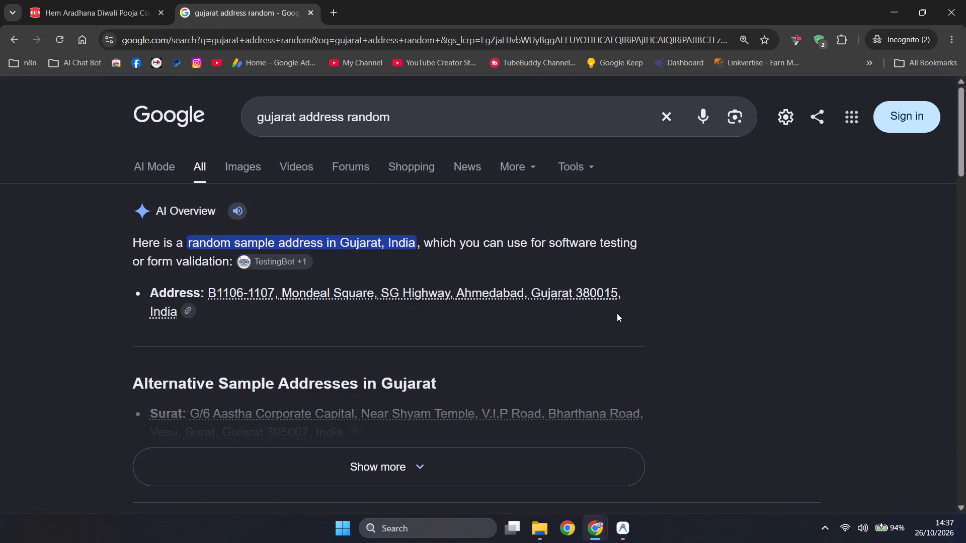
# Copy the pincode of the first sample Gujarat address into the Pincode field of the checkout's shipping address.
pyautogui.moveTo(624, 292); pyautogui.dragTo(579, 291)
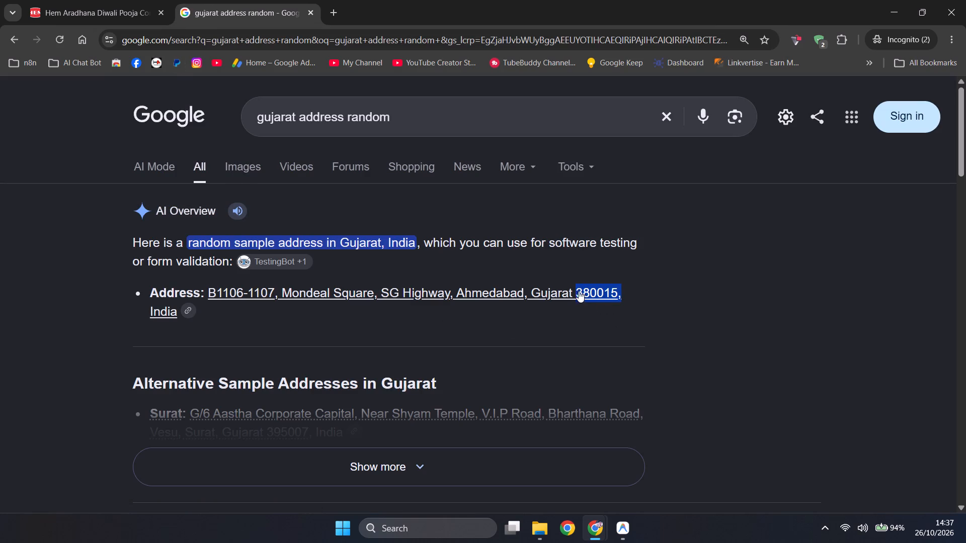
pyautogui.moveTo(579, 291); pyautogui.dragTo(578, 291)
pyautogui.hotkey('ctrl', 'c')
pyautogui.click(99, 0)
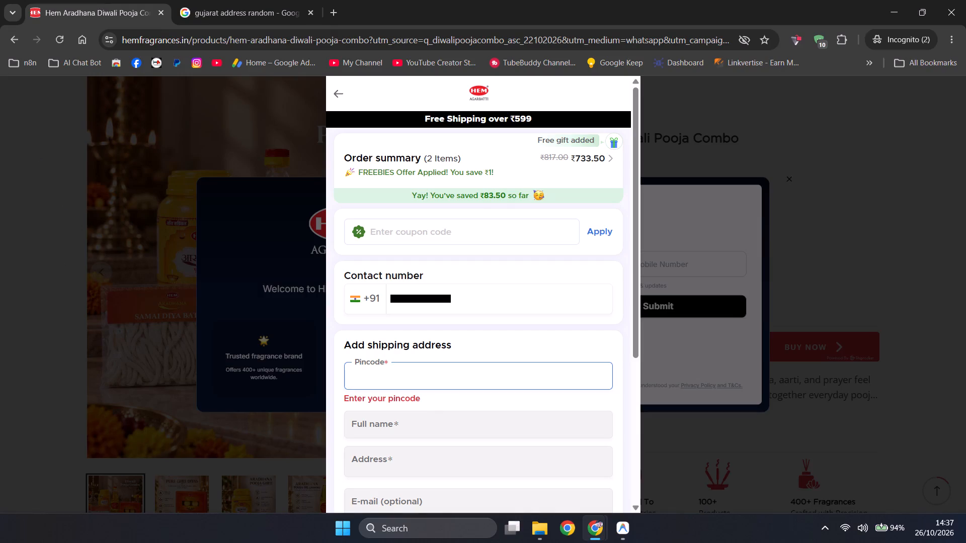
pyautogui.hotkey('ctrl', 'shift', 'v')
pyautogui.click(418, 377)
pyautogui.hotkey('ctrl', 'v')
pyautogui.click(223, 0)
pyautogui.click(595, 358)
pyautogui.moveTo(576, 291); pyautogui.dragTo(615, 295)
pyautogui.hotkey('ctrl', 'c')
pyautogui.click(157, 0)
pyautogui.hotkey('ctrl', 'shift', 'v')
pyautogui.click(172, 0)
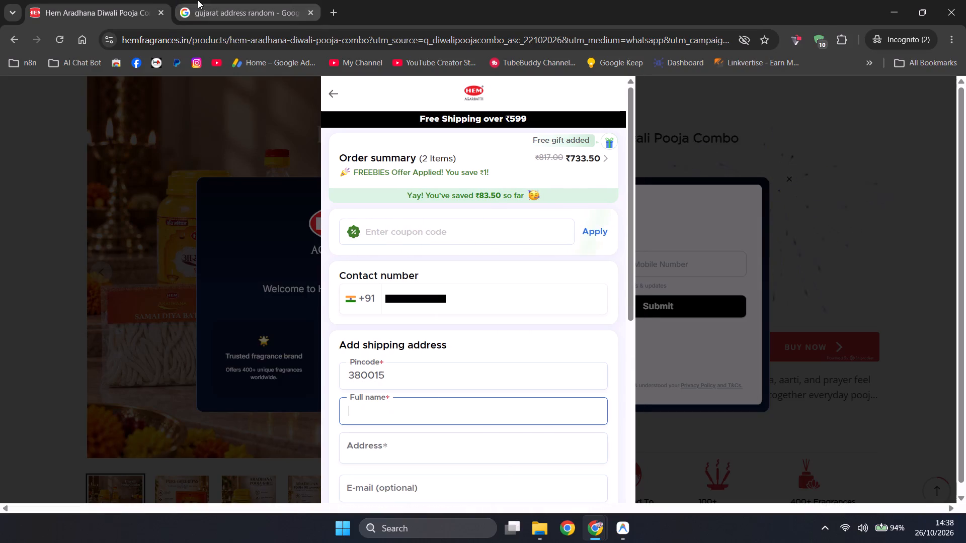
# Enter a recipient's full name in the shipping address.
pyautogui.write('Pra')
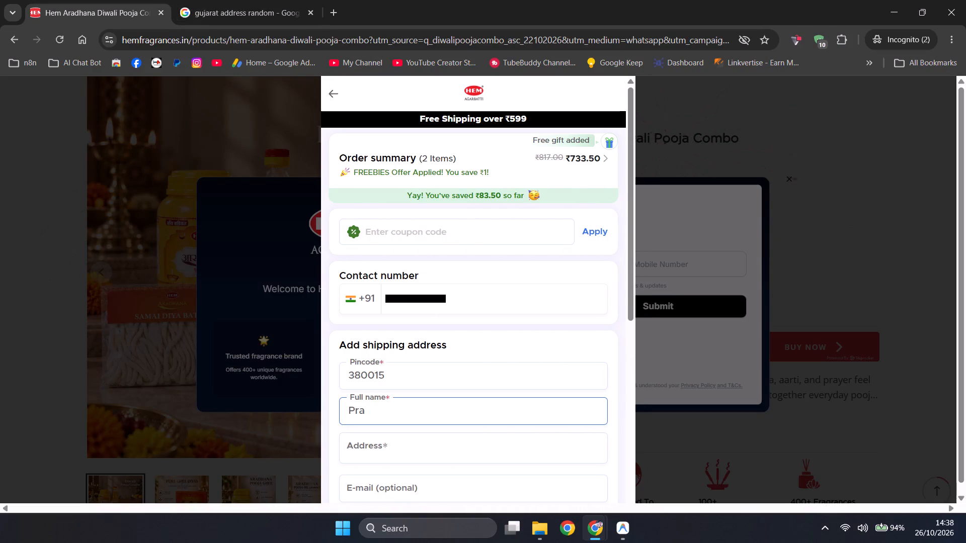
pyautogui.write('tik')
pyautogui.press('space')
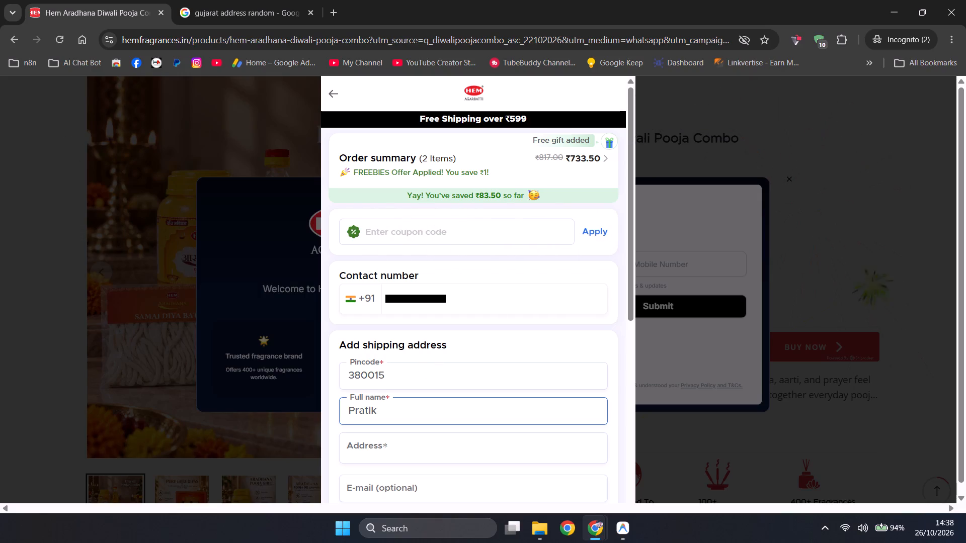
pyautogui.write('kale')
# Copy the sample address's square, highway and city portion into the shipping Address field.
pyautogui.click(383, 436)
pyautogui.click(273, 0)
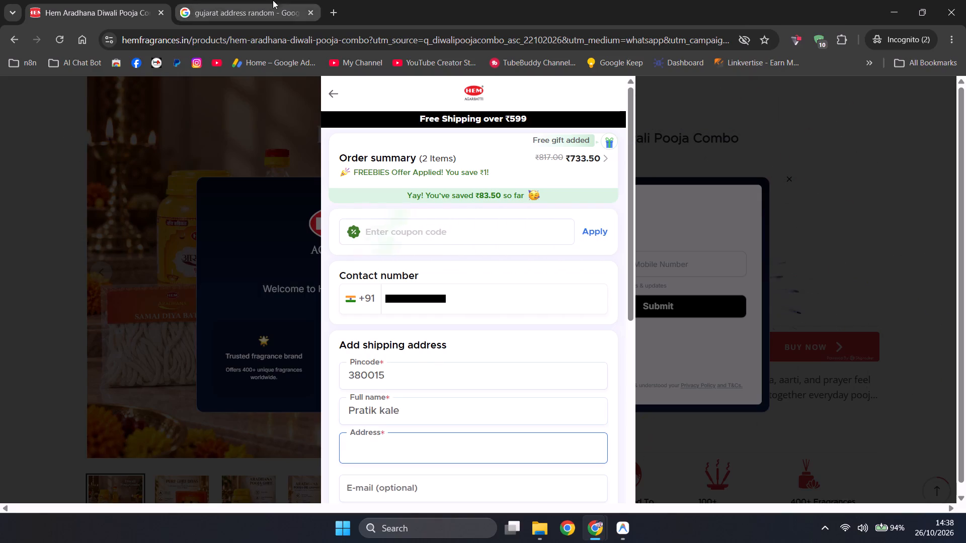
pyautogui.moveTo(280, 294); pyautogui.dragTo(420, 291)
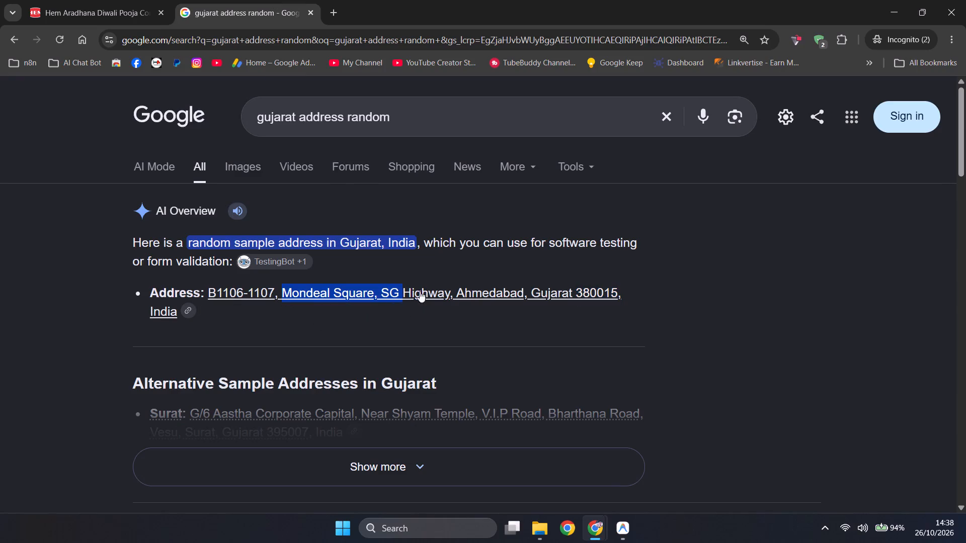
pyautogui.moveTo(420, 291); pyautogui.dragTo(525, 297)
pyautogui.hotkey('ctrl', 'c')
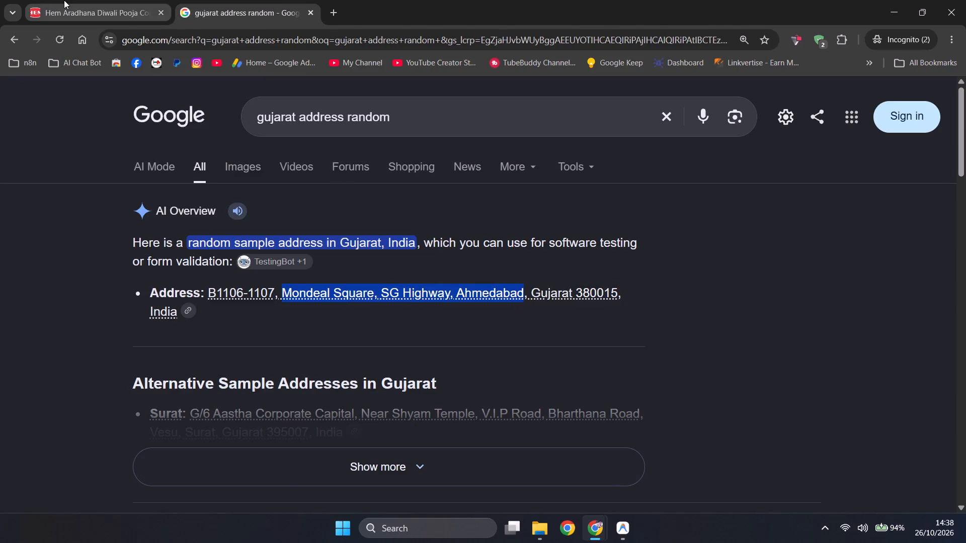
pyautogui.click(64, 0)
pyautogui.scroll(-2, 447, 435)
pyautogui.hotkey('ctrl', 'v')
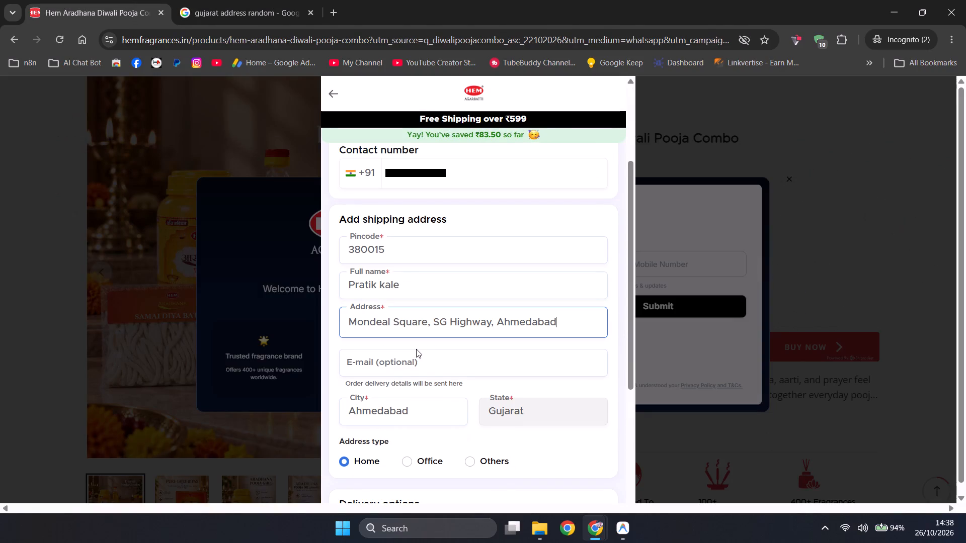
# Copy the sample address again, starting from its unit number, and replace the whole shipping Address entry with it.
pyautogui.click(258, 0)
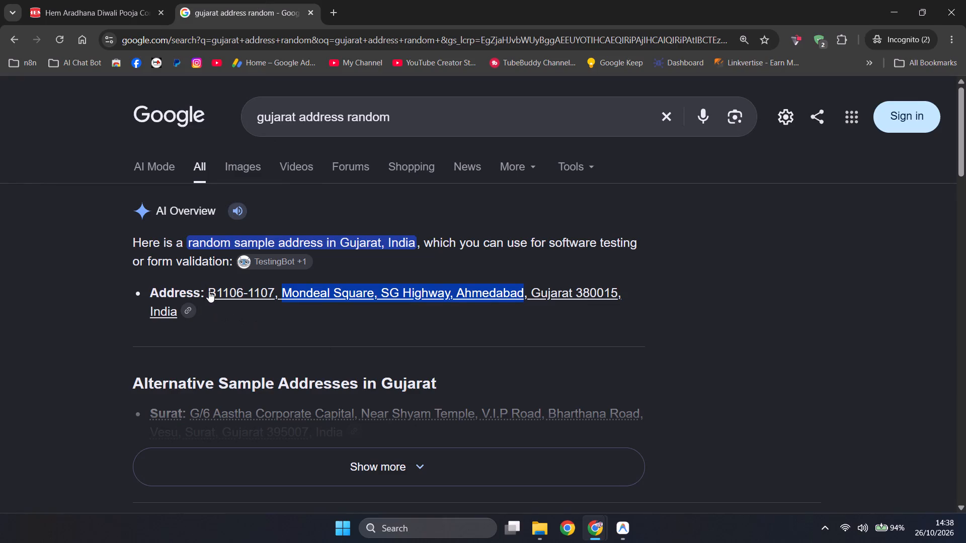
pyautogui.moveTo(205, 290); pyautogui.dragTo(272, 296)
pyautogui.hotkey('ctrl', 'c')
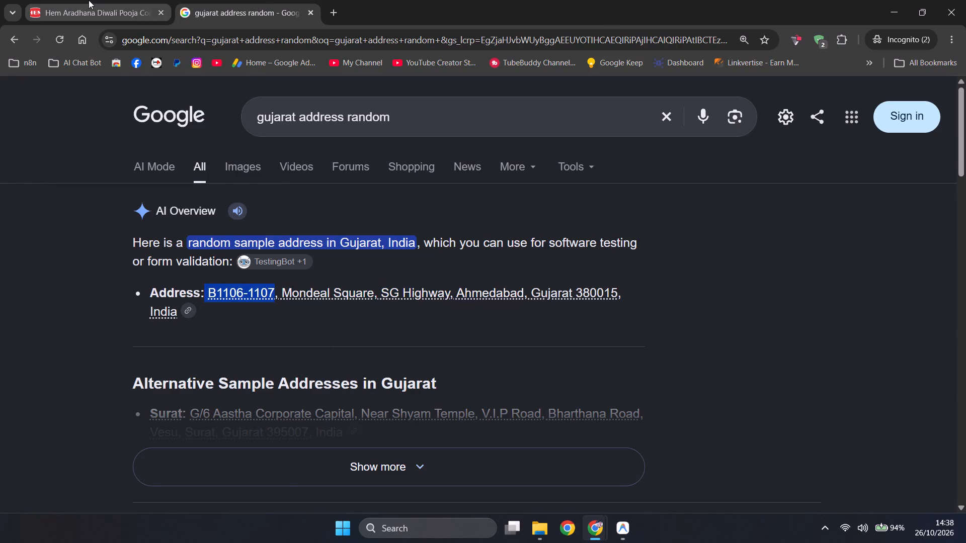
pyautogui.click(89, 0)
pyautogui.click(350, 326)
pyautogui.hotkey('ctrl', 'v')
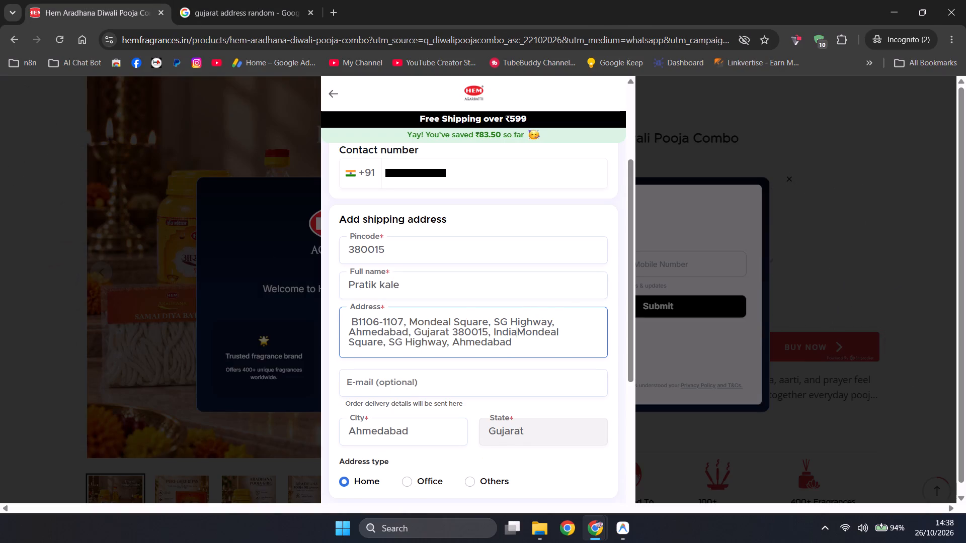
pyautogui.hotkey('ctrl', 'a')
pyautogui.hotkey('ctrl', 'shift', 'v')
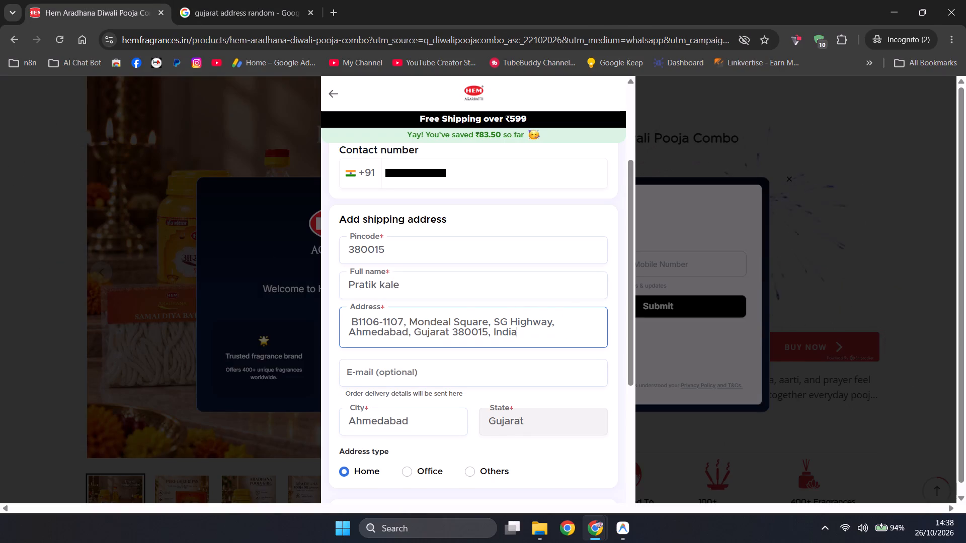
# Trim the city, state, pincode and country from the shipping Address entry, ending it after the highway name.
pyautogui.scroll(-2, 445, 361)
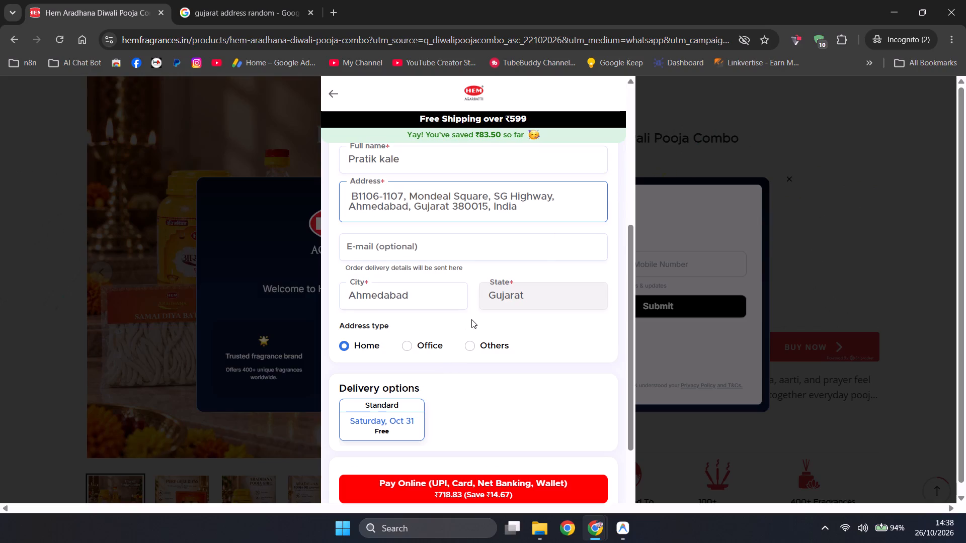
pyautogui.click(473, 319)
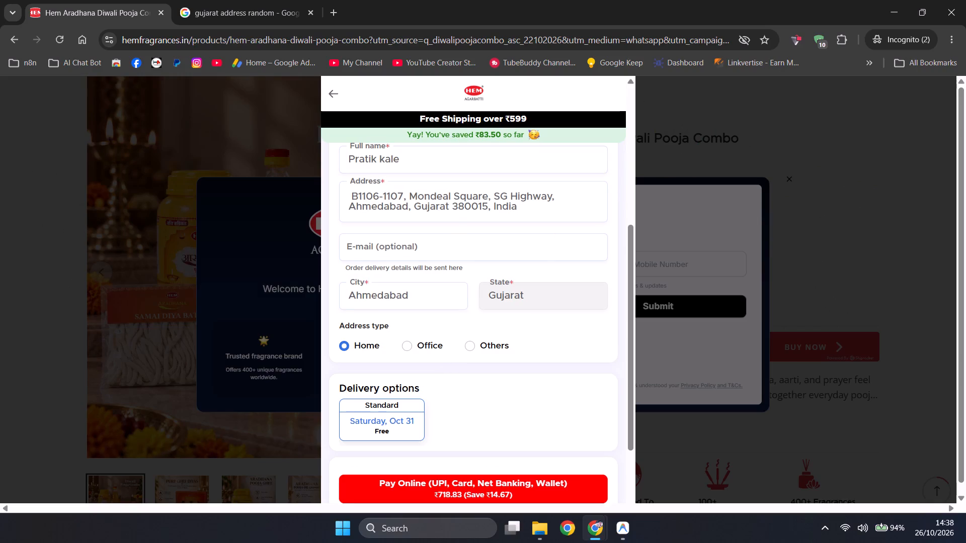
pyautogui.moveTo(531, 210); pyautogui.dragTo(304, 218)
pyautogui.press('BackSpace')
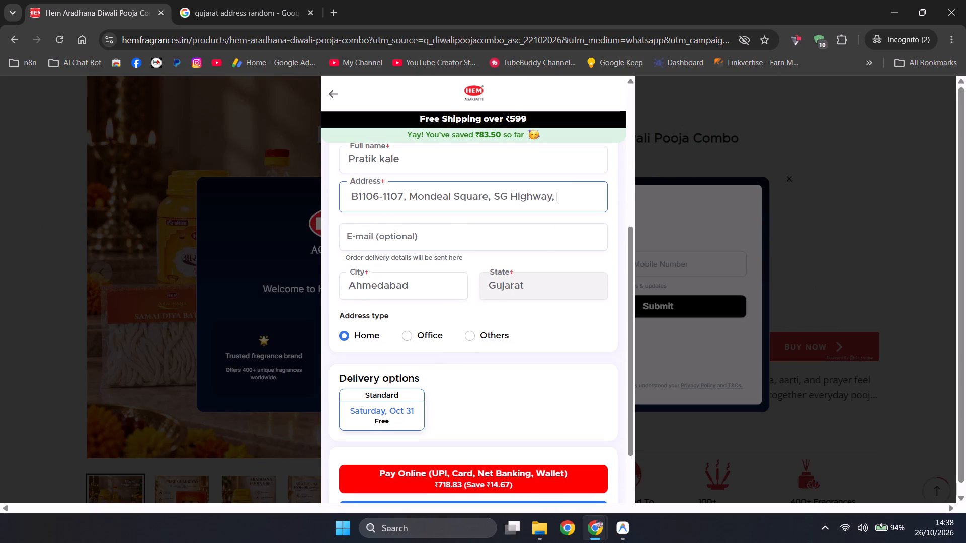
pyautogui.press('BackSpace')
pyautogui.press('BackSpace')
# Select the free Standard delivery option for Saturday, Oct 31.
pyautogui.scroll(-1, 448, 335)
pyautogui.click(389, 346)
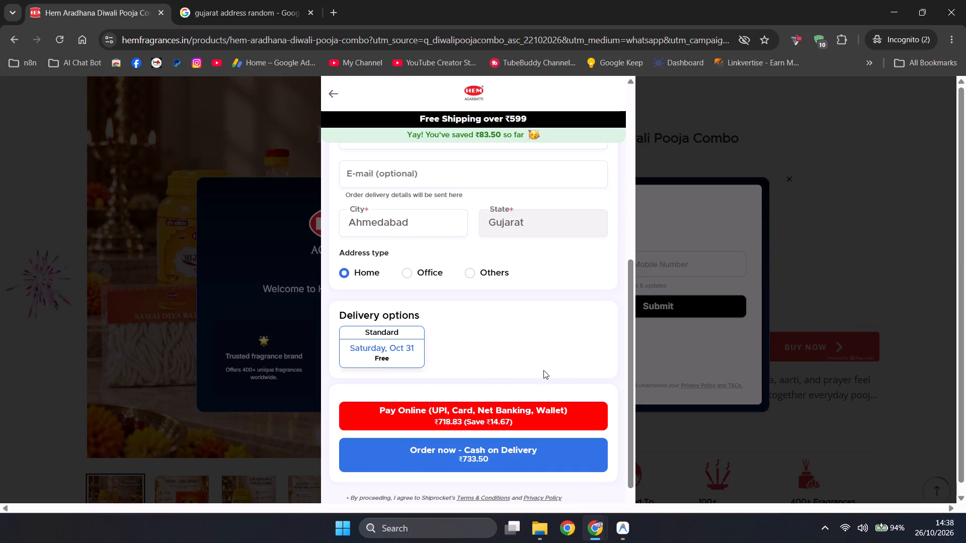
# Raise the Hem Aradhana Diwali Pooja Combo quantity to 2 in the order summary and close the summary.
pyautogui.scroll(8, 559, 361)
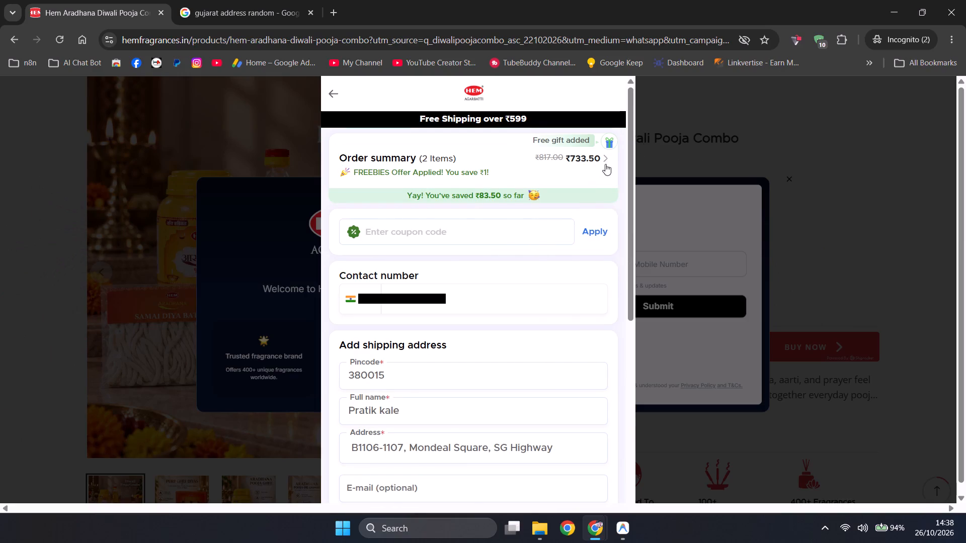
pyautogui.click(605, 164)
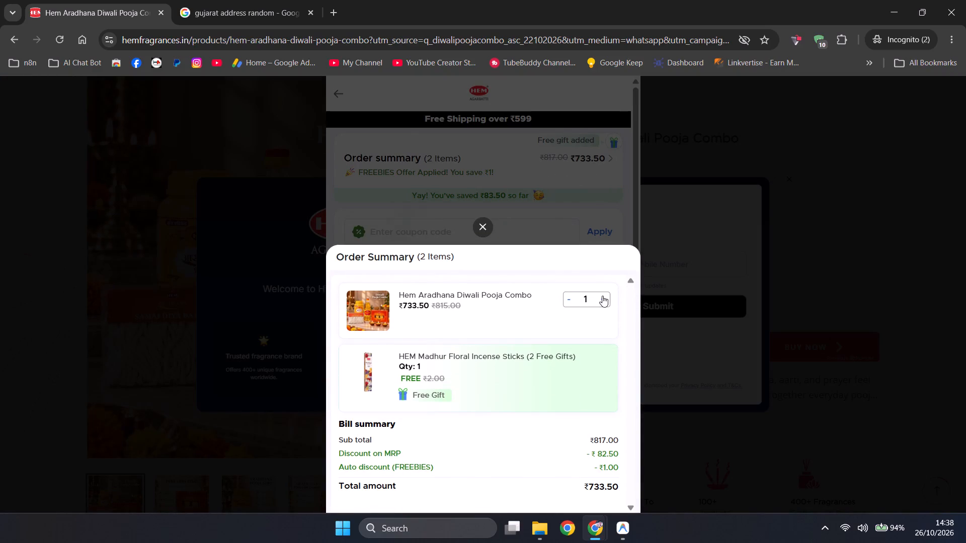
pyautogui.click(603, 299)
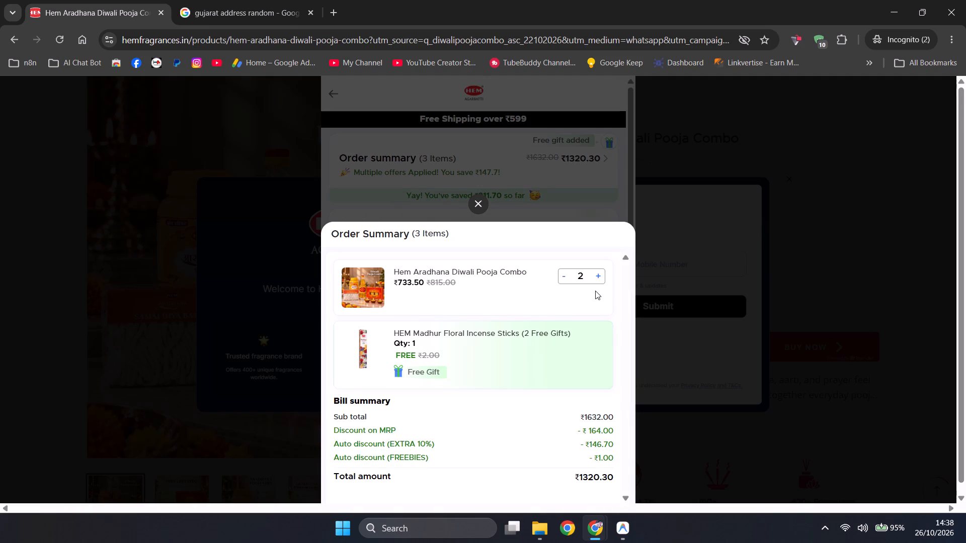
pyautogui.scroll(-3, 551, 349)
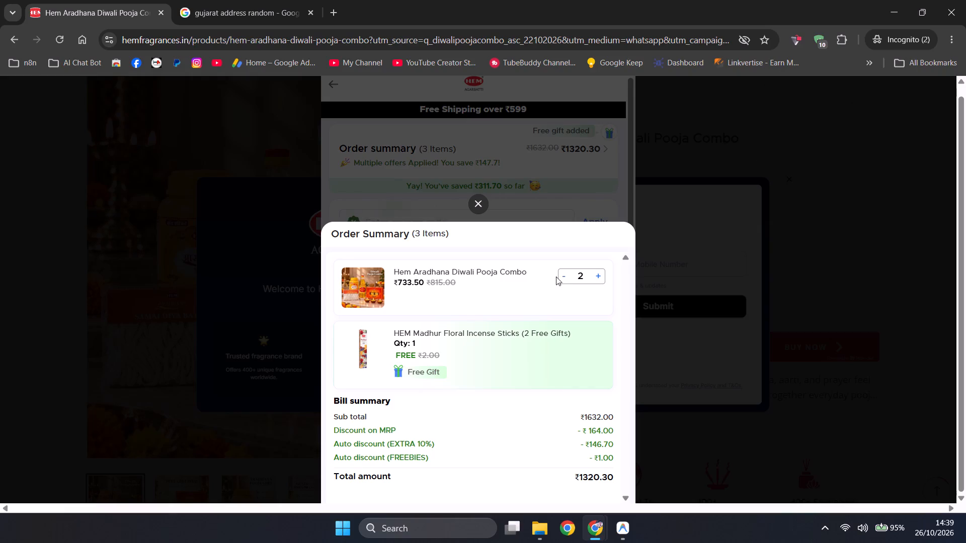
pyautogui.click(472, 198)
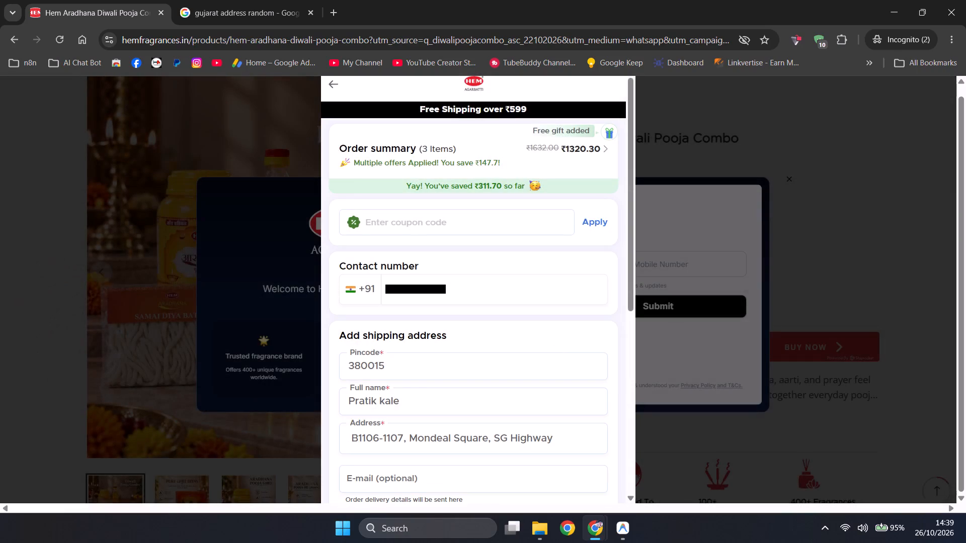
# Replace the recipient's full name in the shipping address with a different first name and surname.
pyautogui.scroll(-2, 497, 417)
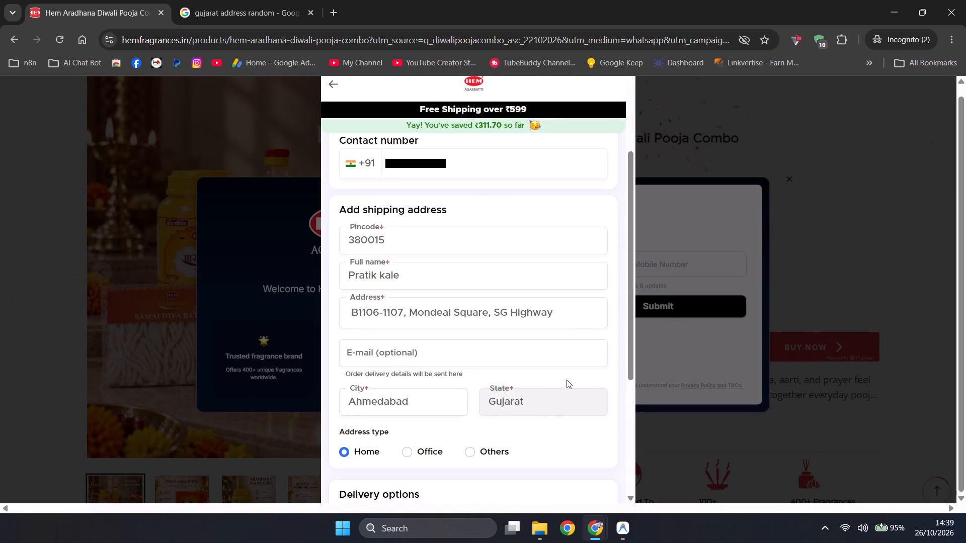
pyautogui.doubleClick(387, 273)
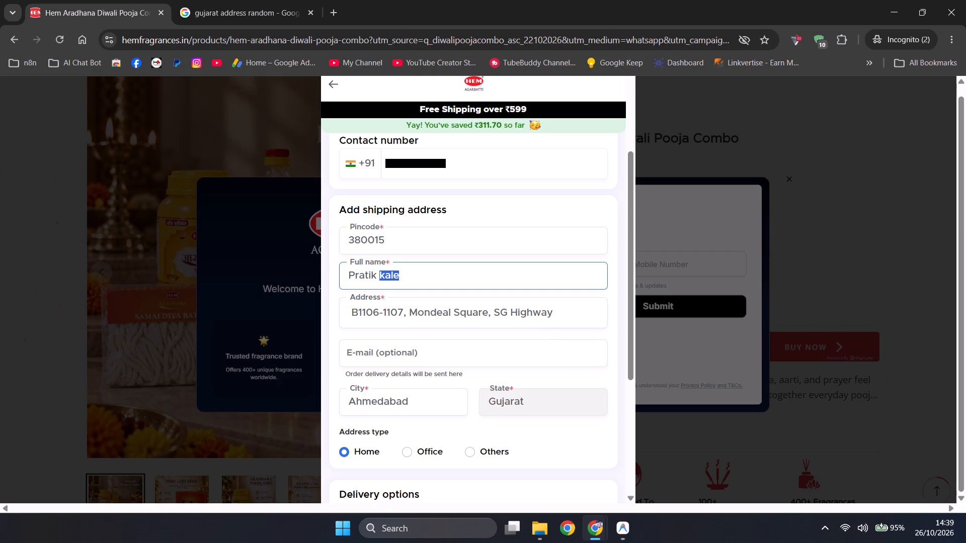
pyautogui.press('BackSpace')
pyautogui.press('BackSpace')
pyautogui.doubleClick(366, 269)
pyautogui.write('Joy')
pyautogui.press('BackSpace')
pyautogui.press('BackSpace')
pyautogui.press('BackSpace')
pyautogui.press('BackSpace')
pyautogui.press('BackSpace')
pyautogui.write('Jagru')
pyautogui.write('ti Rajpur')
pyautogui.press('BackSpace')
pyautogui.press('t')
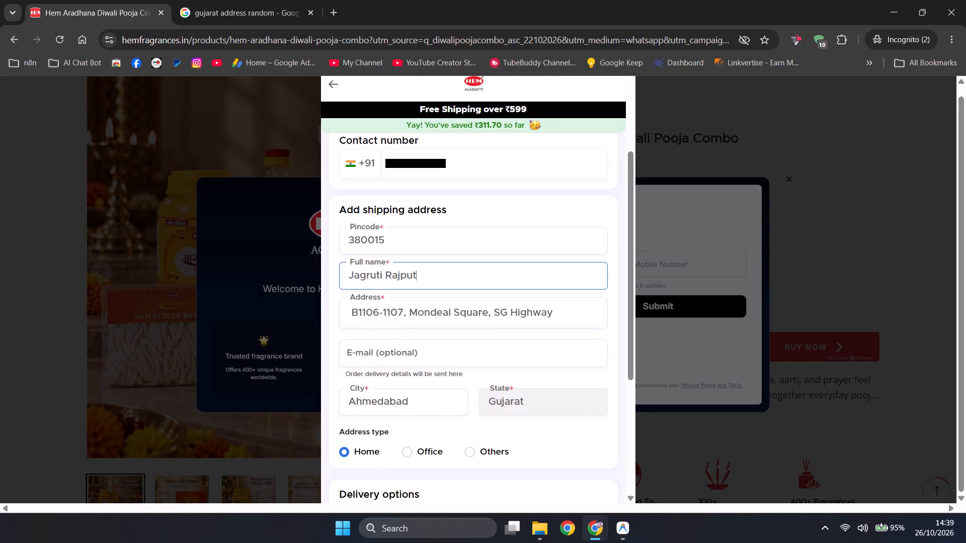
# Place the order for the two Diwali Pooja Combos with Cash on Delivery.
pyautogui.scroll(-3, 409, 307)
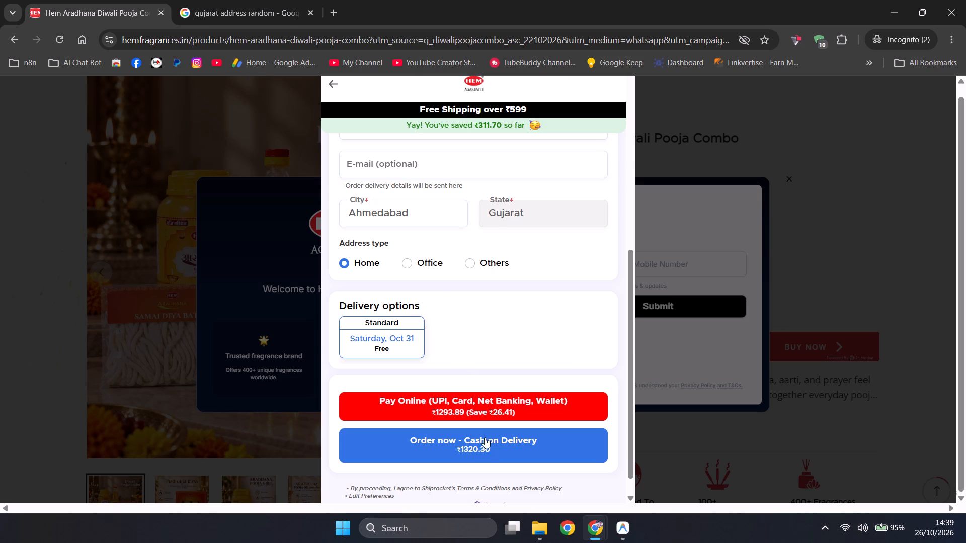
pyautogui.click(487, 448)
pyautogui.click(479, 491)
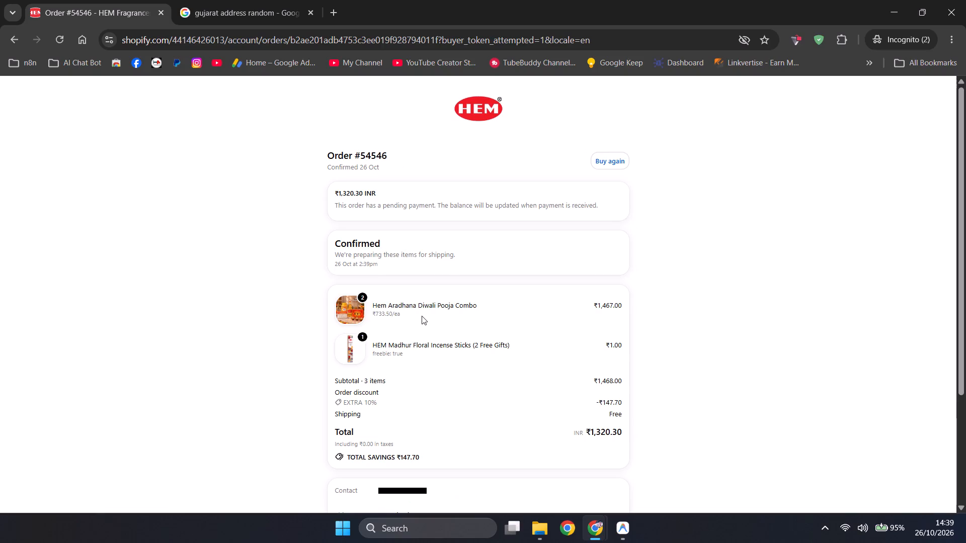
# Switch to the HEM Agarbatti brand performance dashboard in the other browser window and set its date range to Today.
pyautogui.click(593, 538)
pyautogui.click(446, 469)
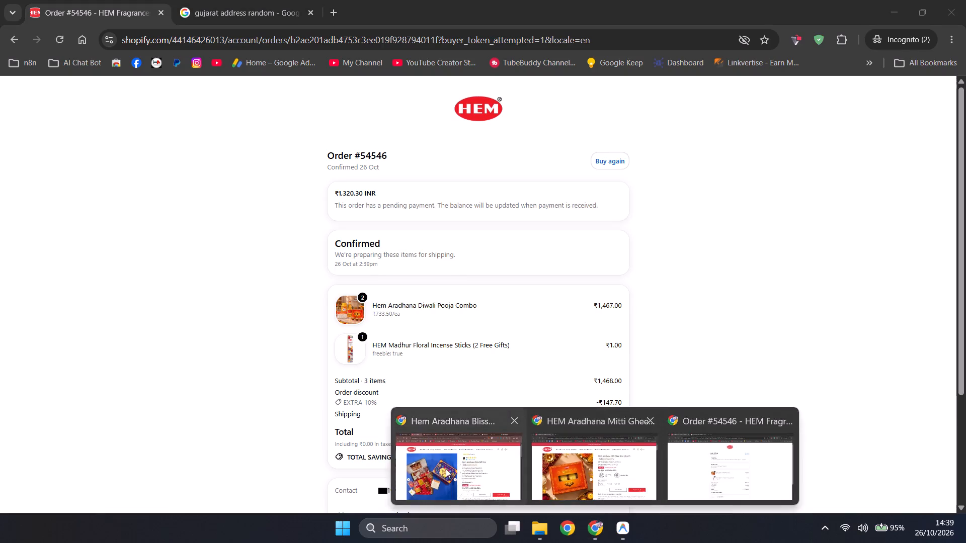
pyautogui.click(409, 0)
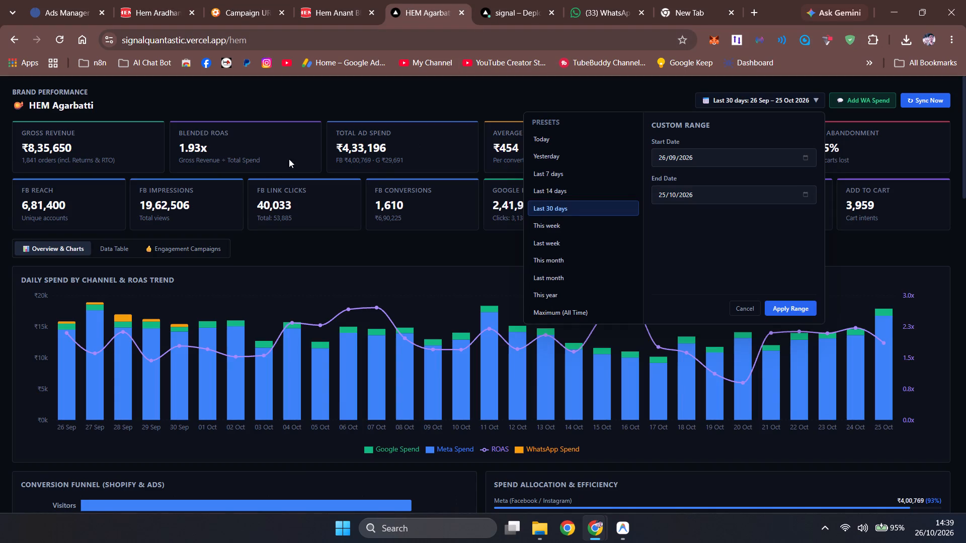
pyautogui.click(546, 139)
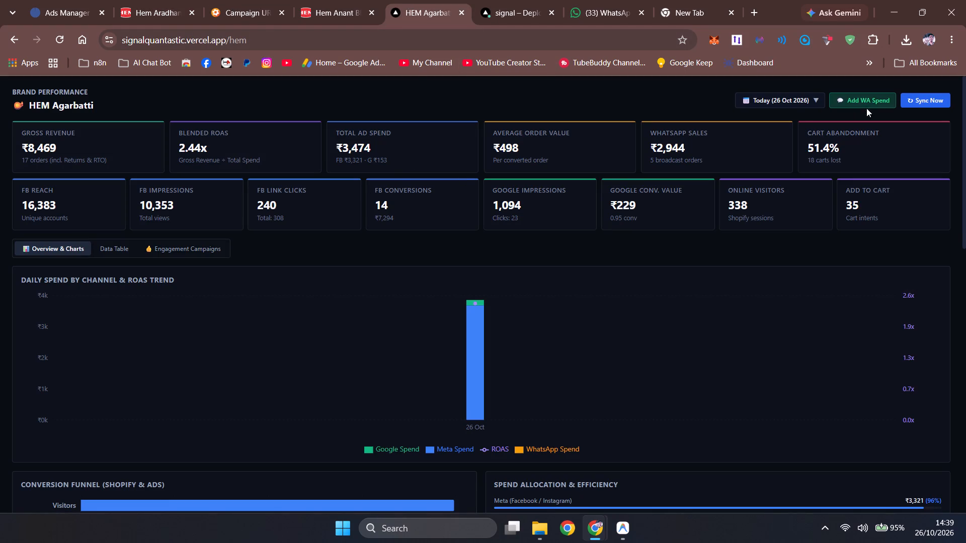
# Sync the dashboard data for today and review the platform-wise figures, recovered abandoned carts and day-wise performance.
pyautogui.click(923, 101)
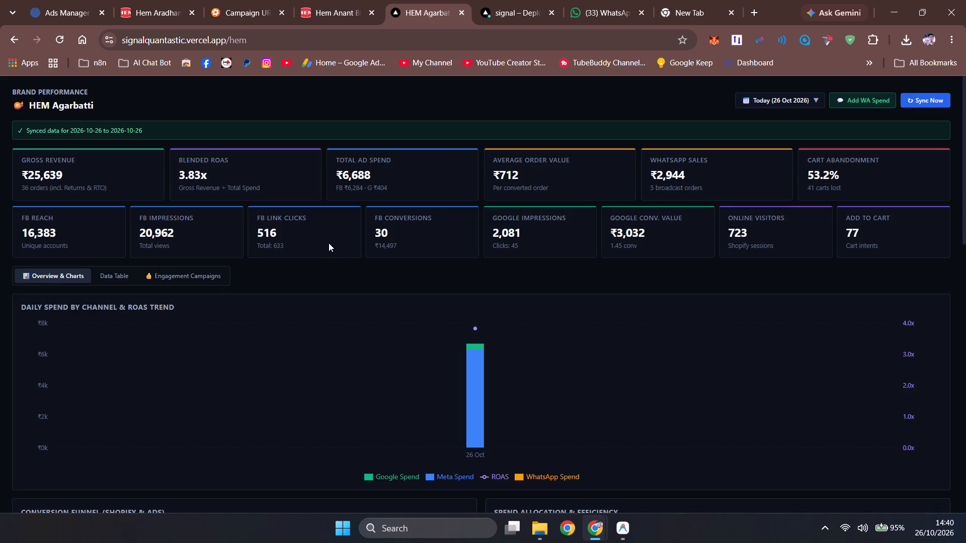
pyautogui.scroll(-4, 334, 241)
pyautogui.scroll(-3, 563, 286)
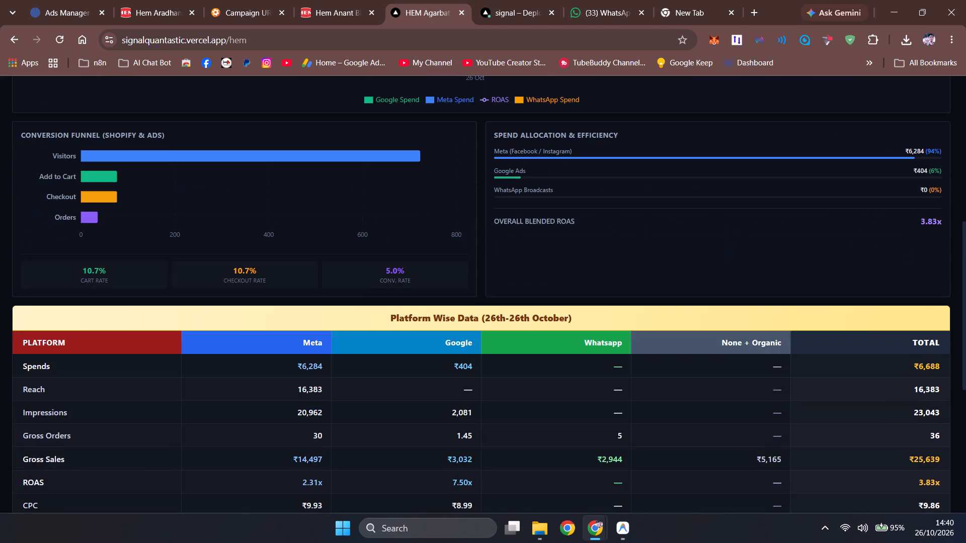
pyautogui.scroll(-8, 564, 287)
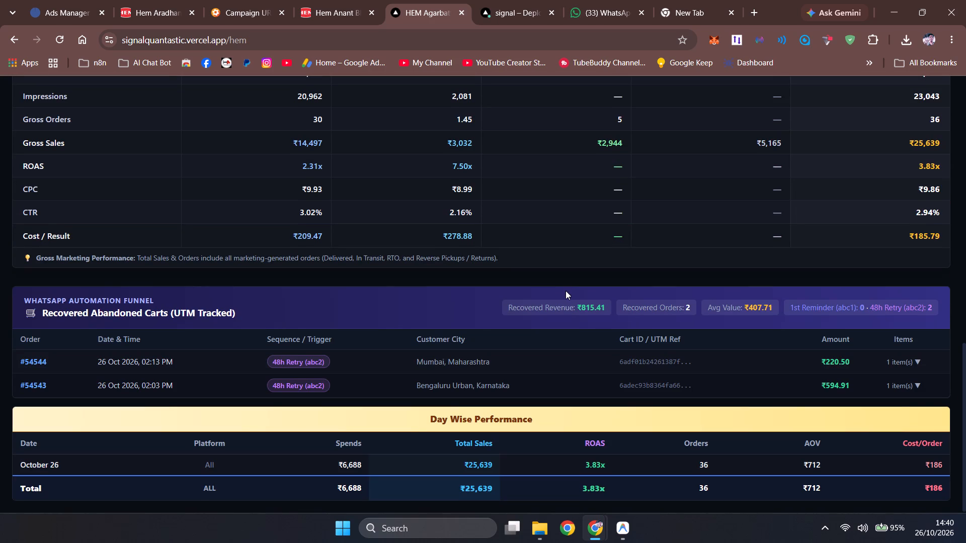
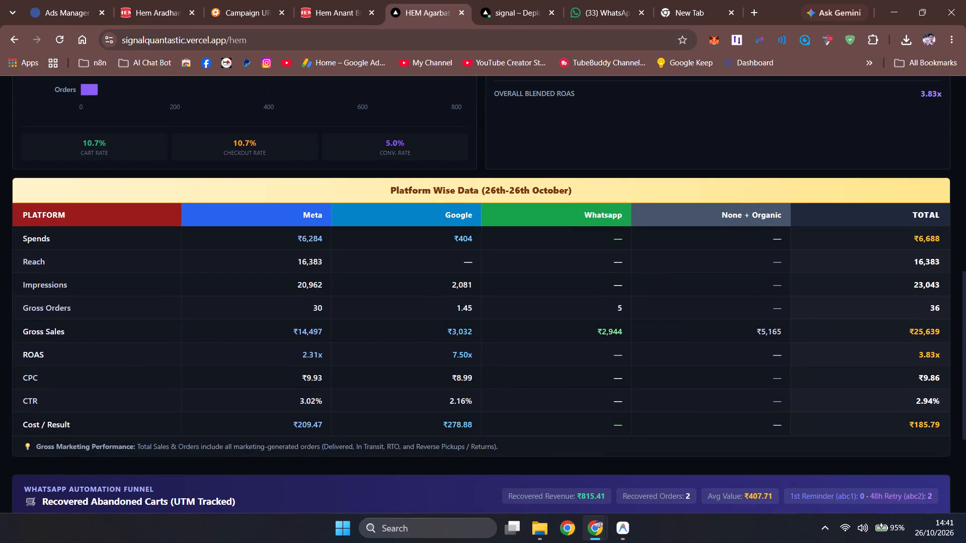
# Review the HEM Agarbatti dashboard's platform-wise data, conversion funnel, spend allocation and headline metrics for 26 October.
pyautogui.scroll(7, 596, 336)
pyautogui.scroll(-4, 595, 335)
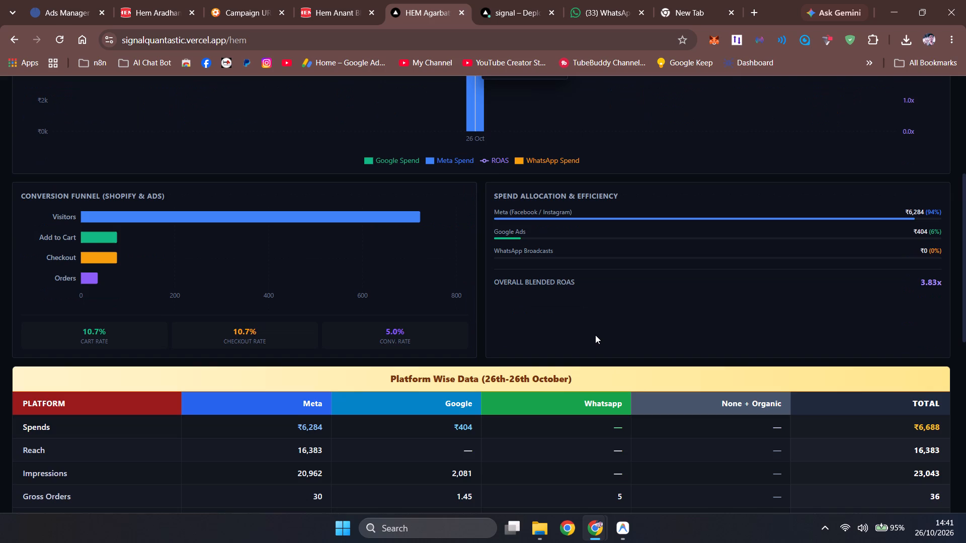
pyautogui.scroll(-2, 595, 335)
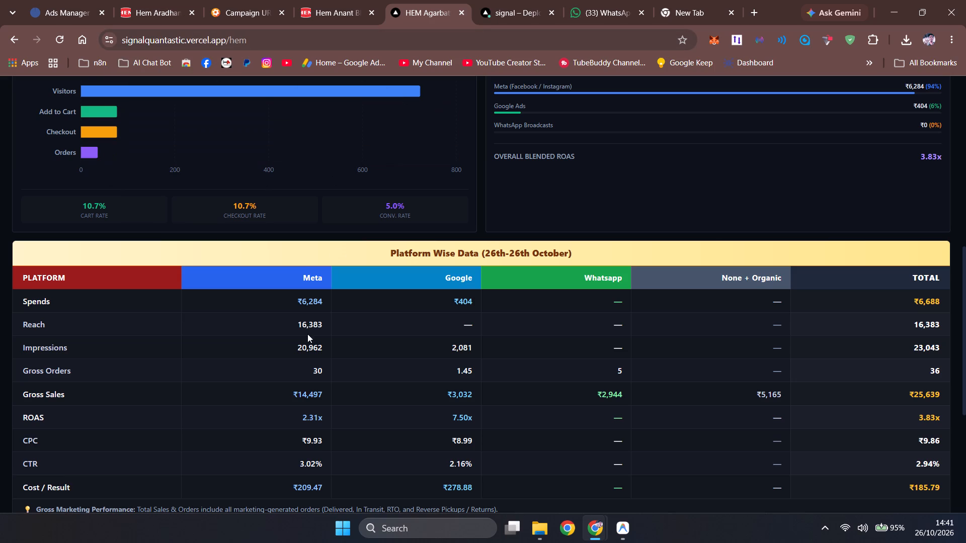
pyautogui.scroll(10, 406, 248)
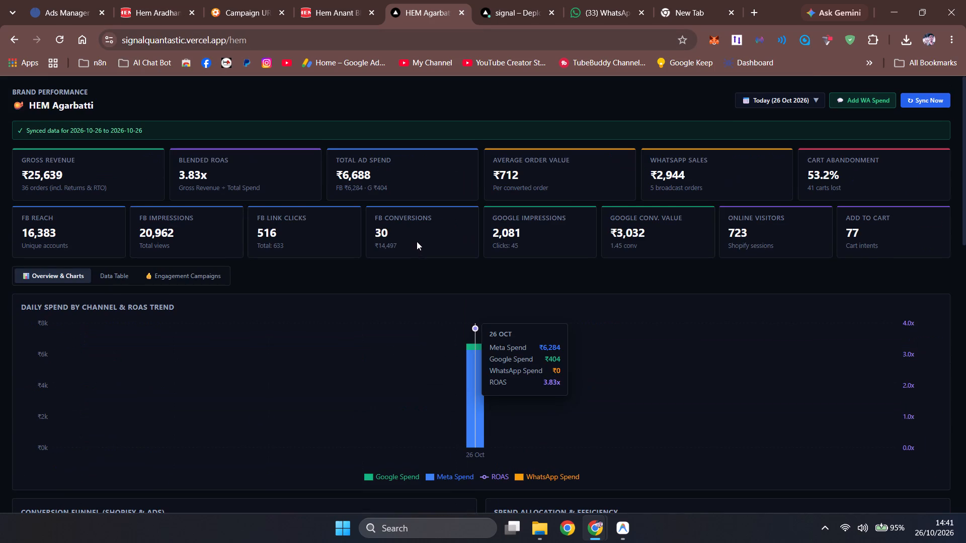
pyautogui.scroll(2, 417, 241)
# Switch the HEM Agarbatti dashboard's date range to the This month preset and start a data sync for it.
pyautogui.click(775, 102)
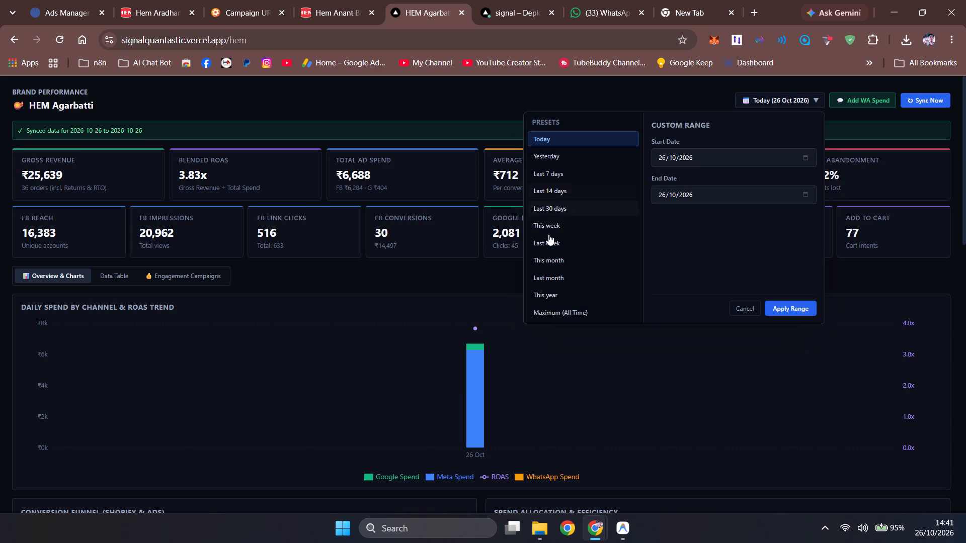
pyautogui.click(556, 261)
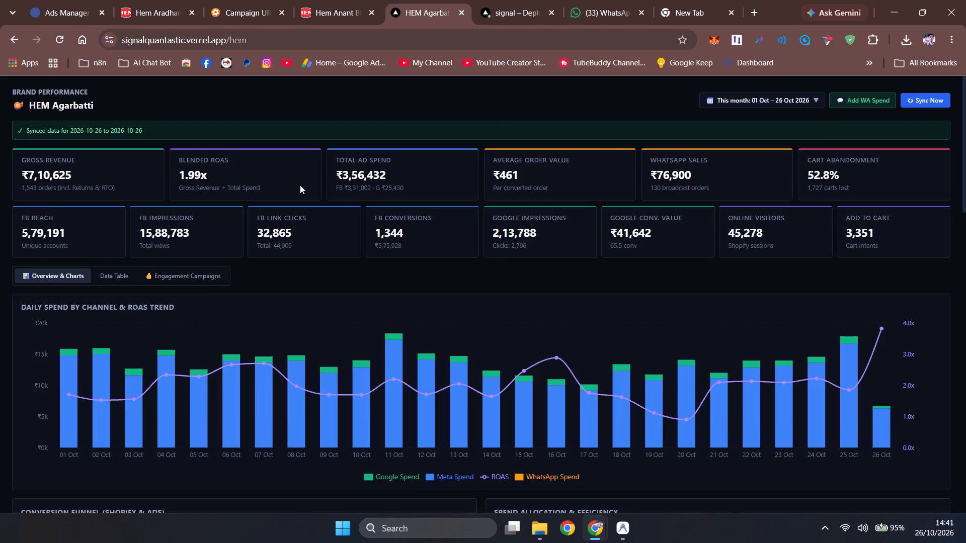
pyautogui.click(935, 103)
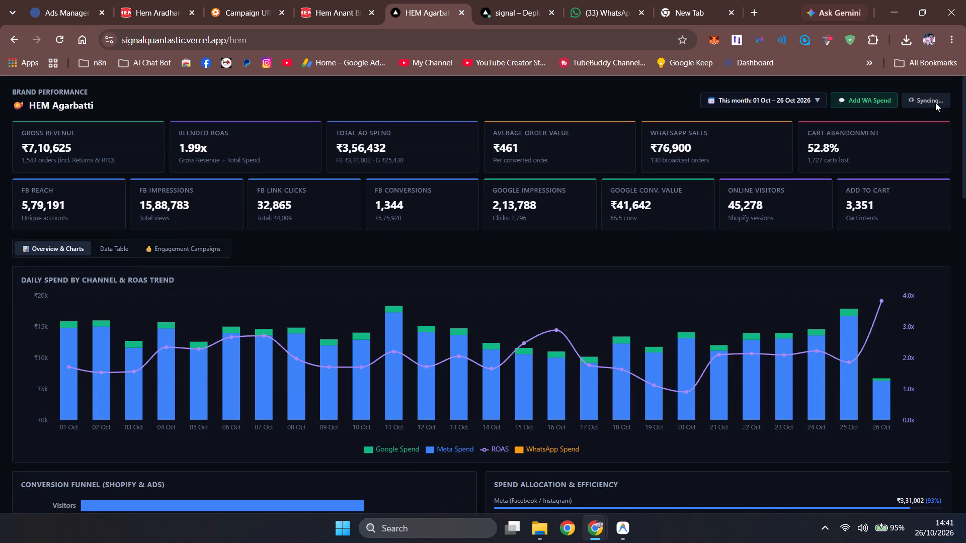
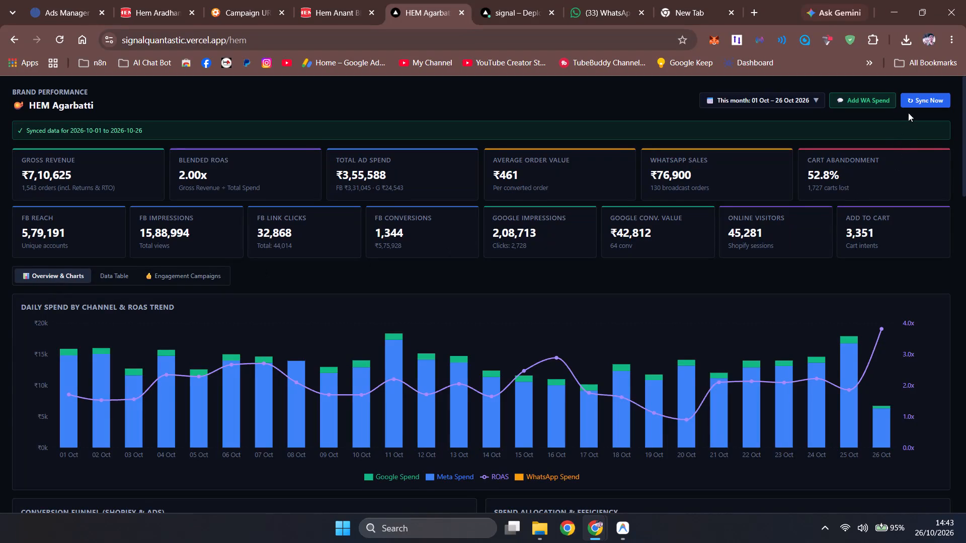
# Sync the this-month data again and review the conversion funnel, spend allocation and platform-wise data for 1st-26th October.
pyautogui.click(910, 105)
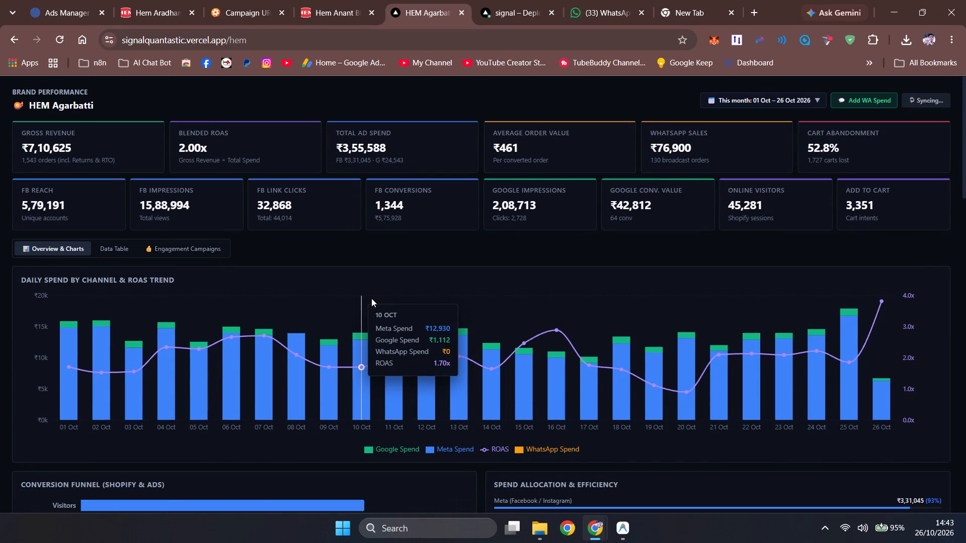
pyautogui.scroll(-4, 386, 339)
pyautogui.scroll(-2, 503, 390)
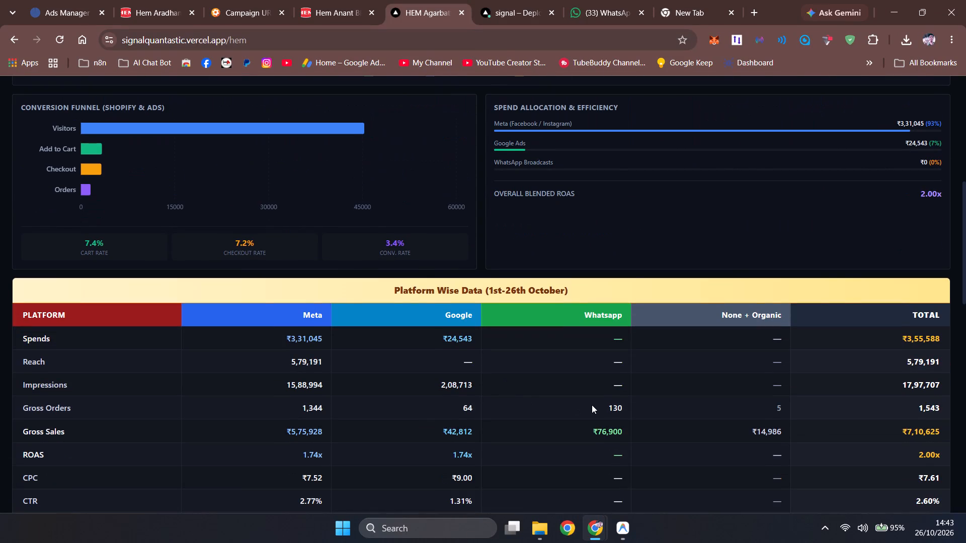
pyautogui.scroll(-2, 685, 447)
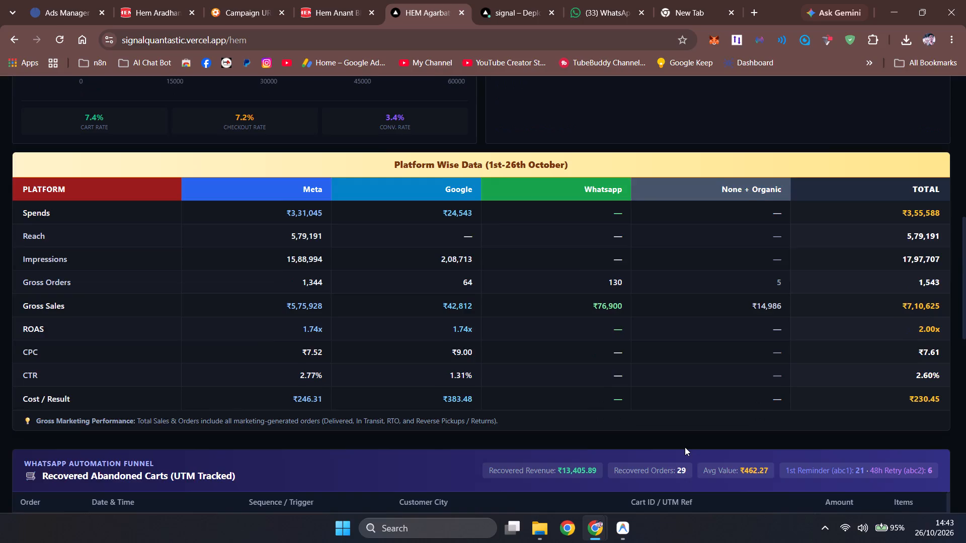
pyautogui.scroll(5, 683, 434)
pyautogui.scroll(-4, 682, 432)
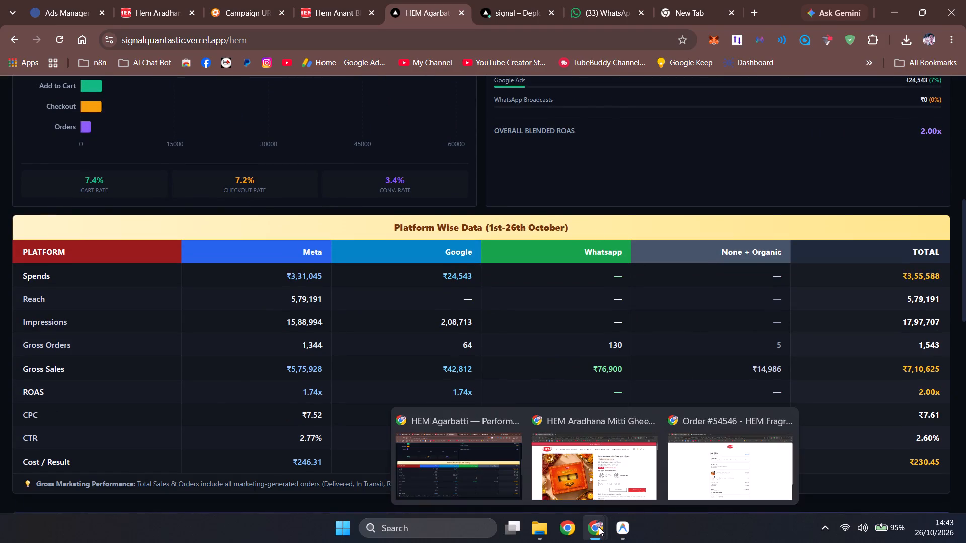
# Open a browser window under the digital (quantastic.in) Chrome profile.
pyautogui.click(930, 38)
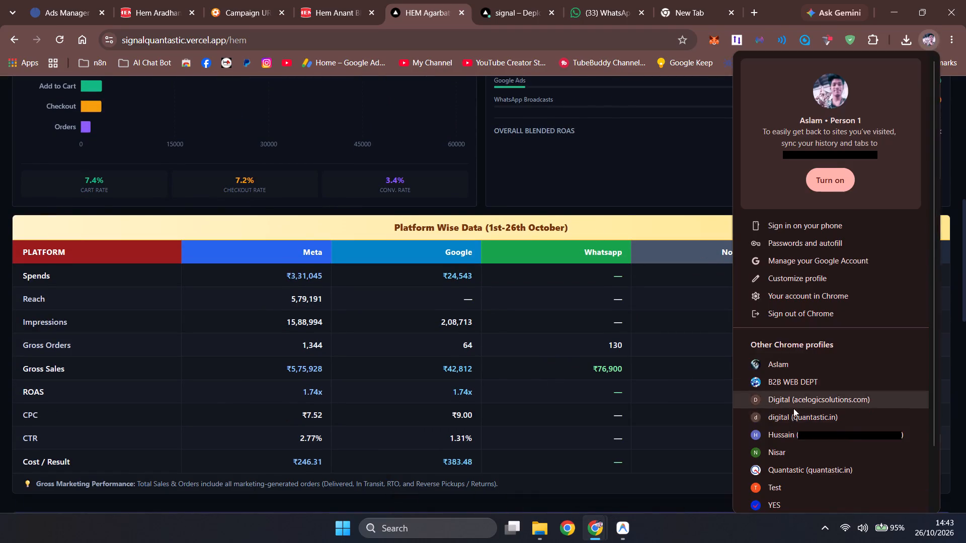
pyautogui.click(800, 412)
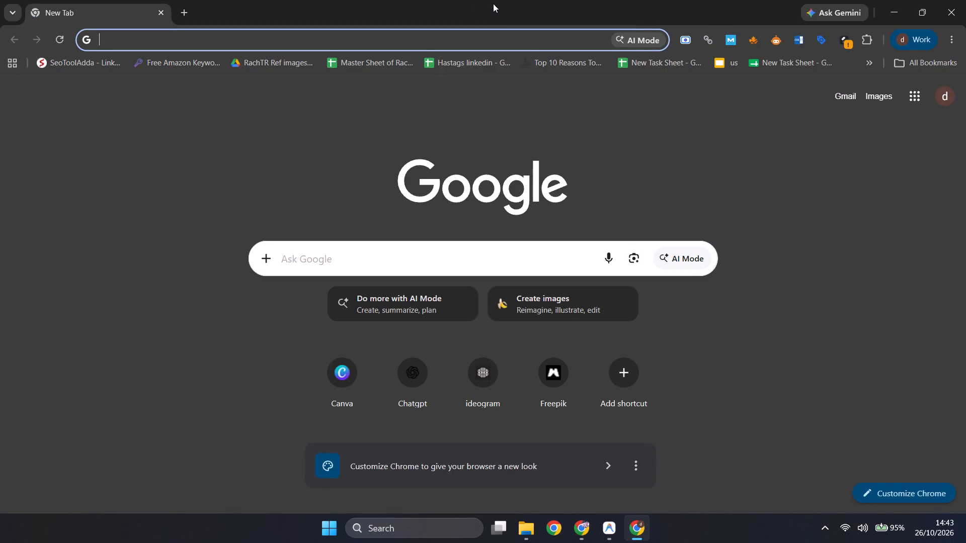
# Look up the HEM Shopify store's admin site by entering "shopi" in the new window.
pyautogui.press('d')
pyautogui.press('BackSpace')
pyautogui.press('BackSpace')
pyautogui.press('BackSpace')
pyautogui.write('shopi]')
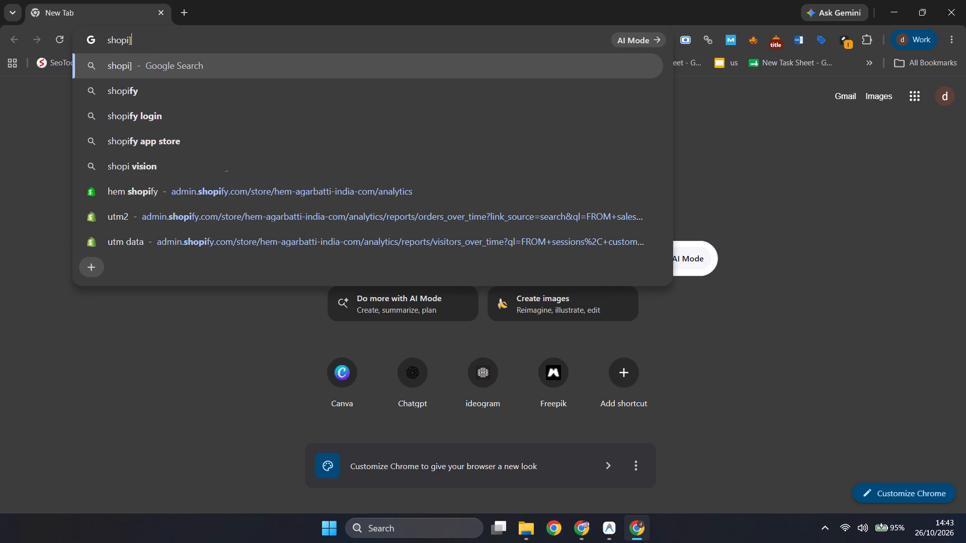
# Open the HEM store's Shopify analytics page from the address suggestions.
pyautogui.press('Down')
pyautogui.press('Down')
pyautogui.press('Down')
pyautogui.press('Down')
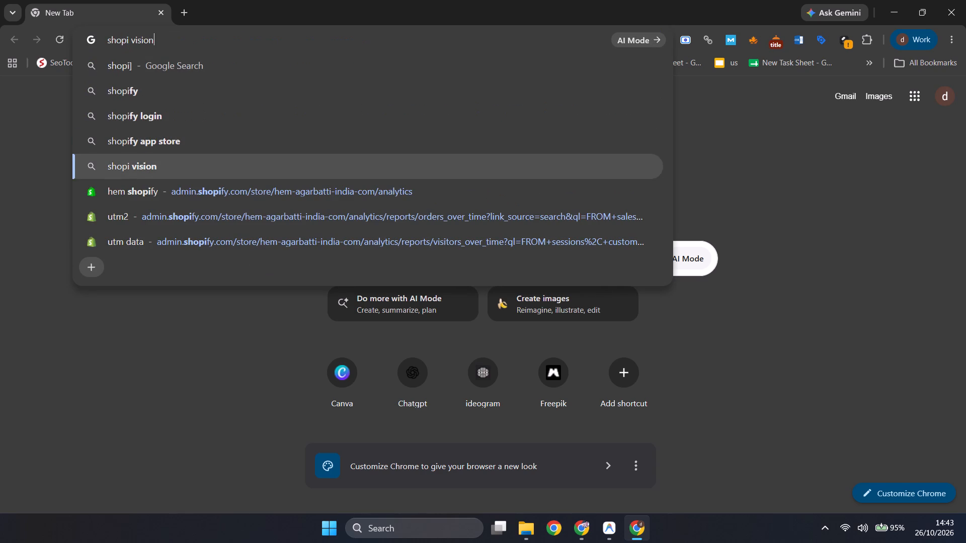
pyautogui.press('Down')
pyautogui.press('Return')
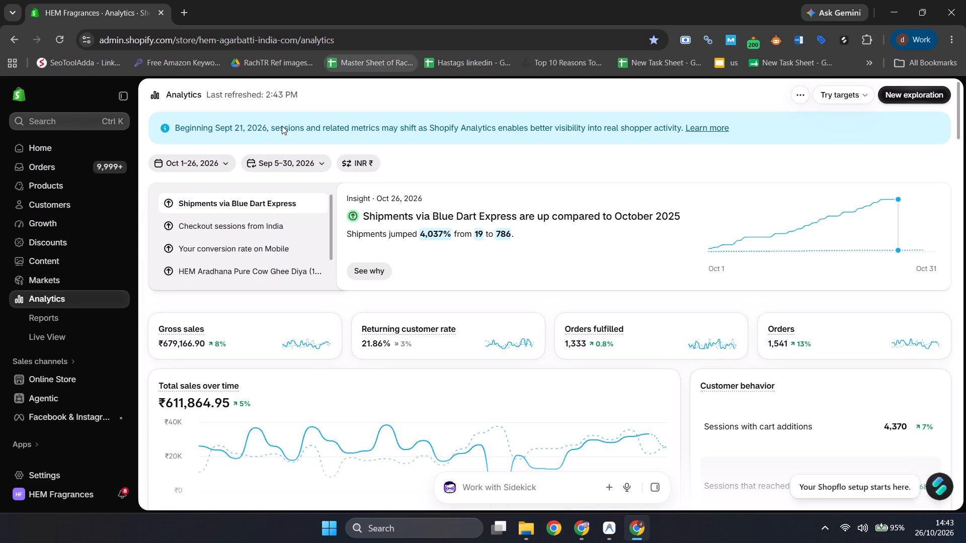
# Set the Shopify analytics date range to Today and review the sales and order metrics.
pyautogui.click(212, 157)
pyautogui.click(185, 186)
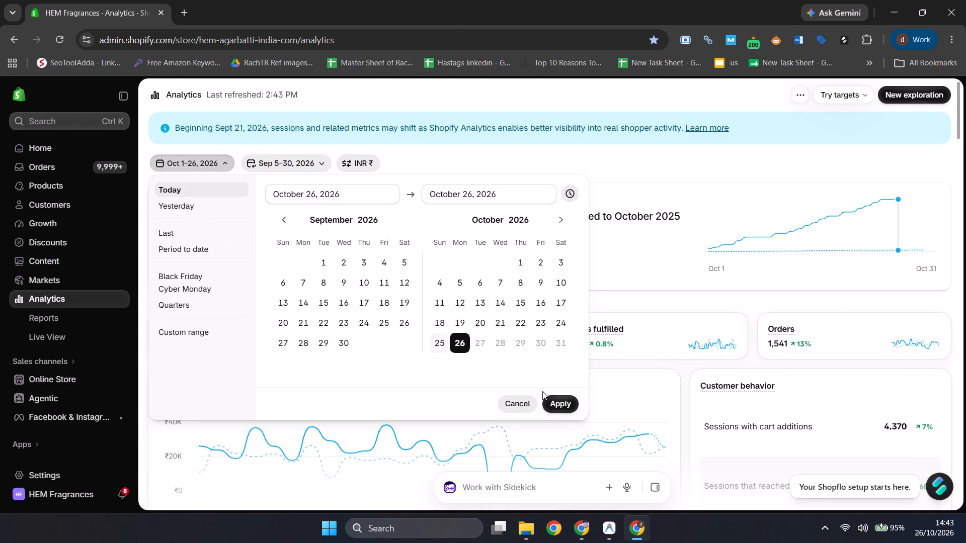
pyautogui.click(553, 401)
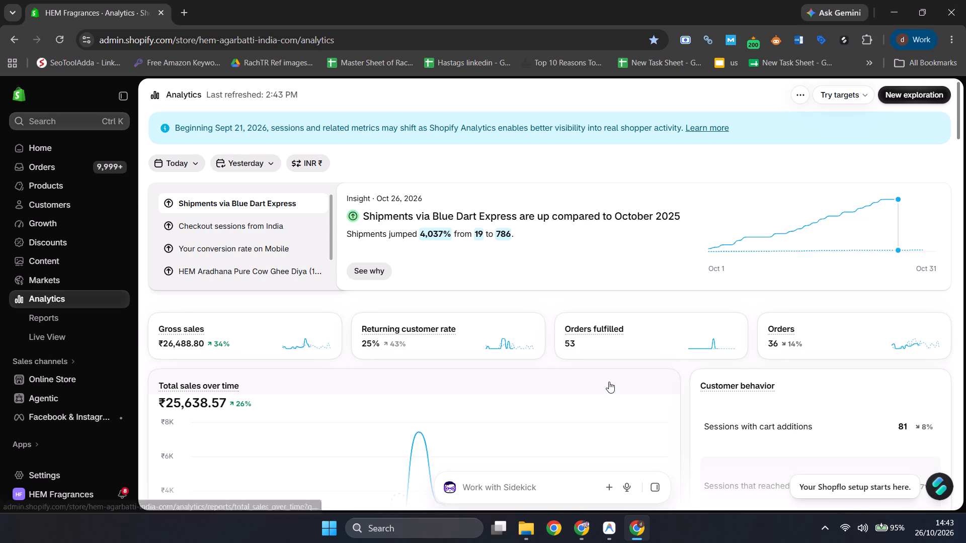
pyautogui.scroll(-1, 631, 339)
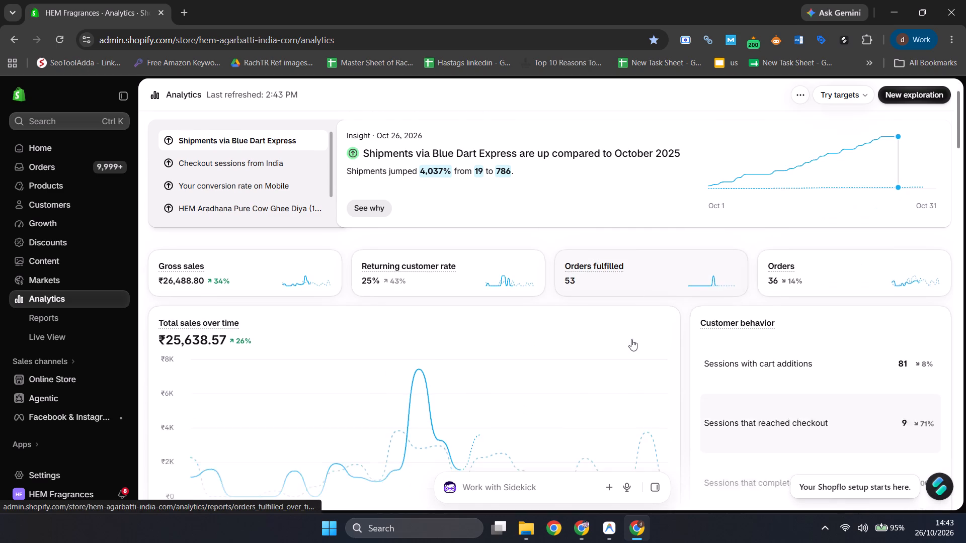
pyautogui.scroll(-1, 631, 339)
# Switch the HEM Agarbatti dashboard to the Today preset and compare its revenue and orders with Shopify's figures for today.
pyautogui.click(588, 536)
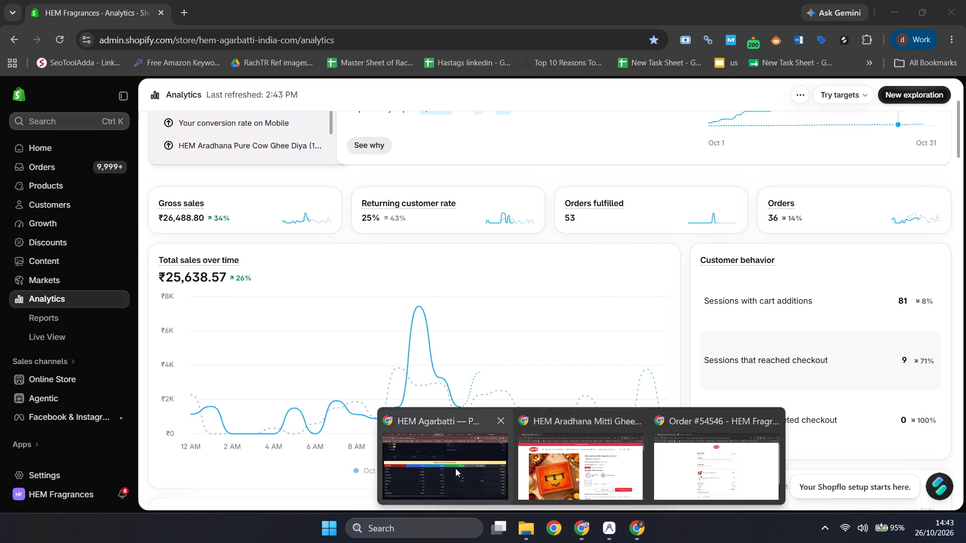
pyautogui.click(443, 463)
pyautogui.scroll(10, 838, 175)
pyautogui.click(806, 104)
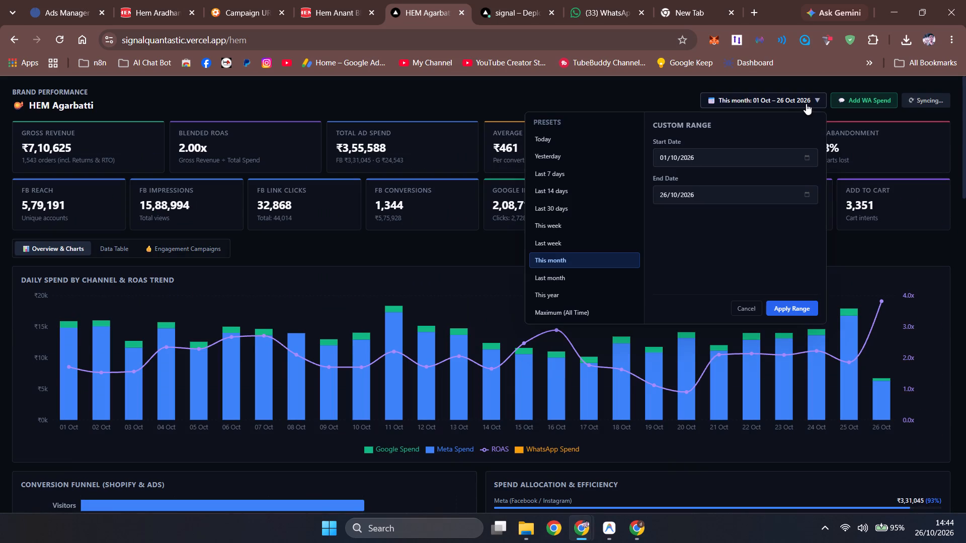
pyautogui.click(566, 139)
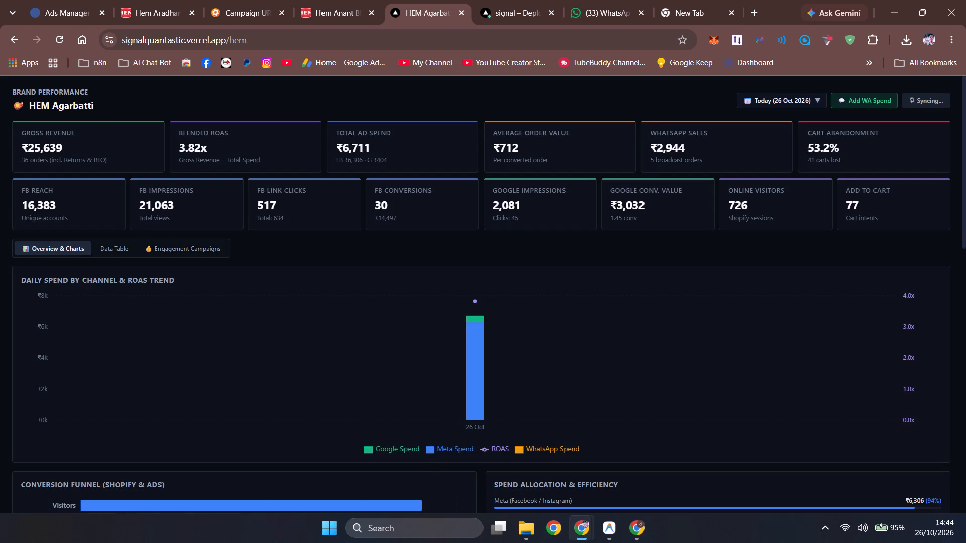
pyautogui.click(637, 538)
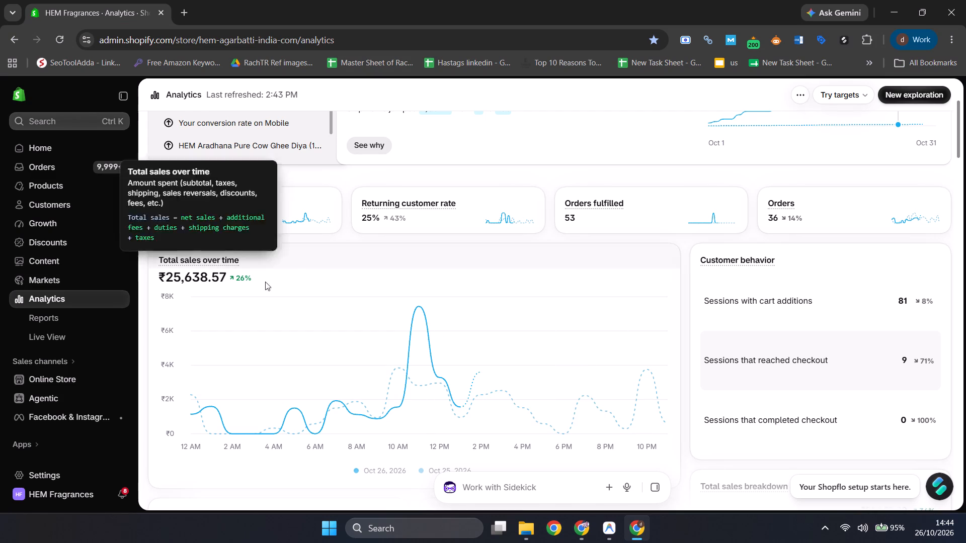
pyautogui.scroll(-4, 627, 415)
pyautogui.scroll(6, 868, 308)
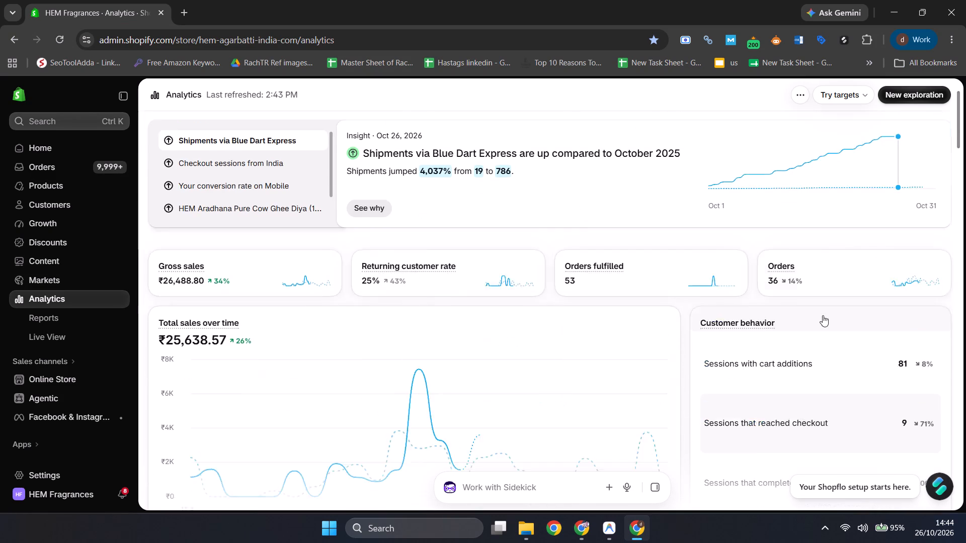
# Set the Shopify analytics date range to October 1–26, 2026 to check the month's sales and orders.
pyautogui.click(173, 159)
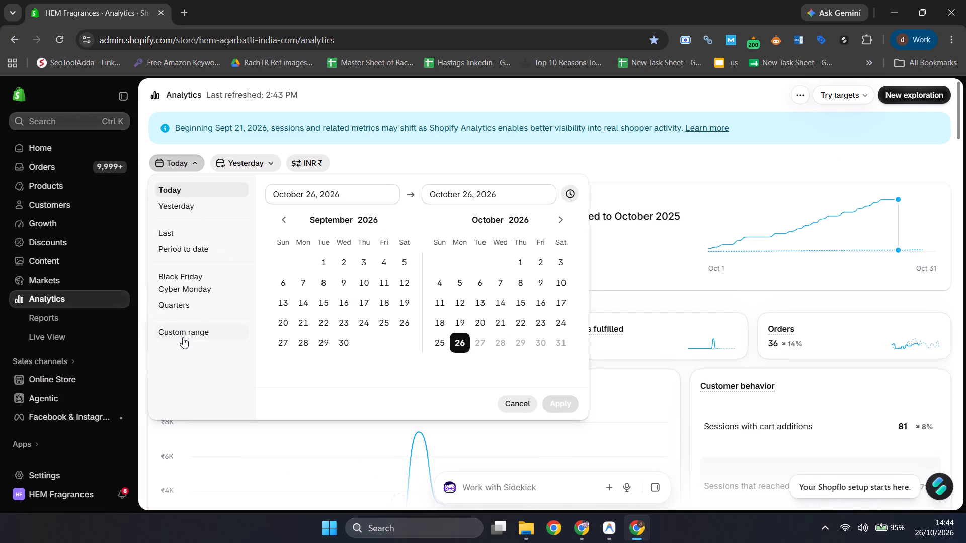
pyautogui.click(521, 262)
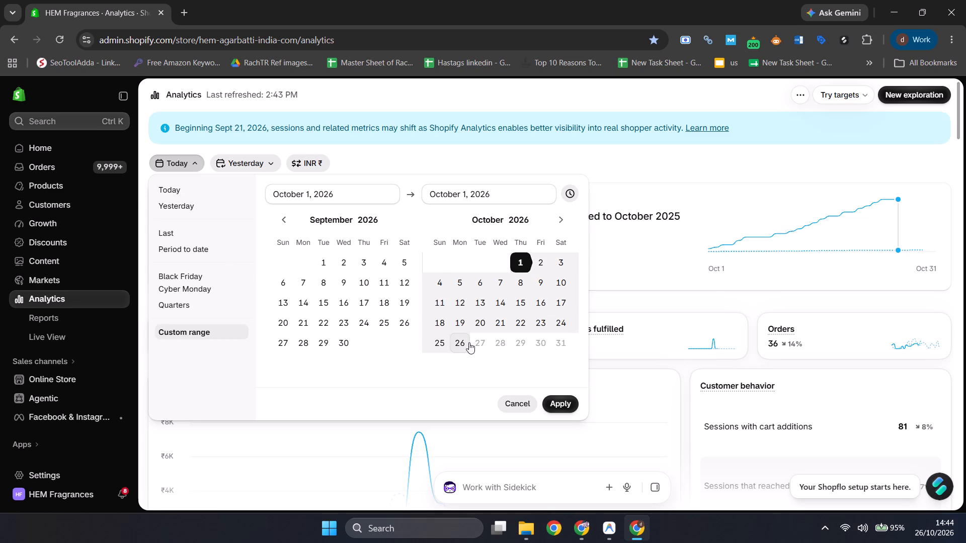
pyautogui.click(463, 345)
pyautogui.click(562, 413)
pyautogui.click(563, 407)
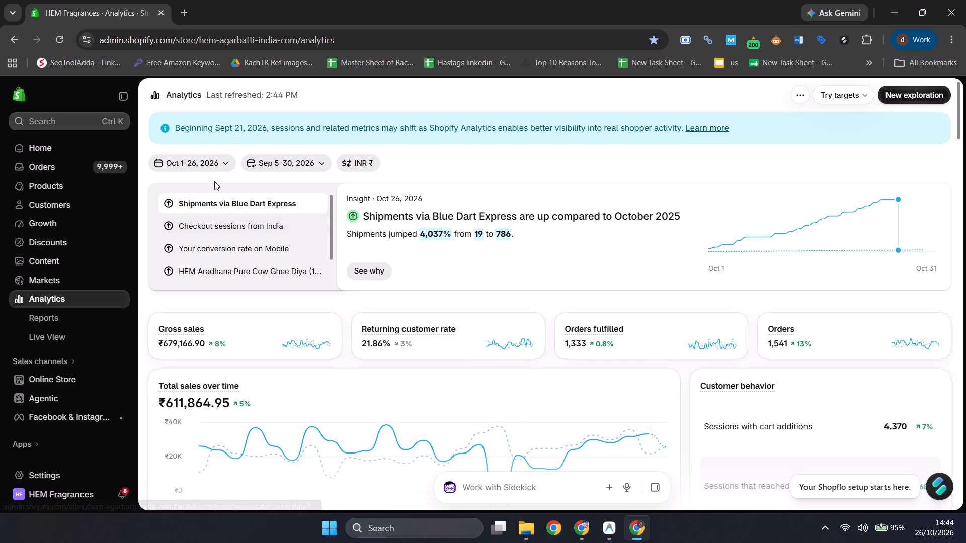
# Return the Shopify analytics date range to Today and review the sales and customer behavior figures.
pyautogui.click(188, 154)
pyautogui.click(180, 196)
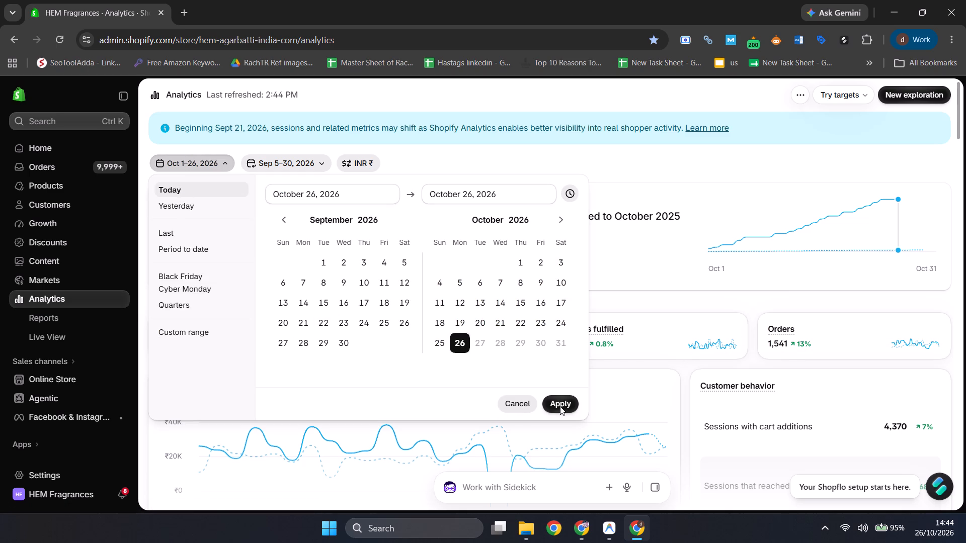
pyautogui.click(556, 406)
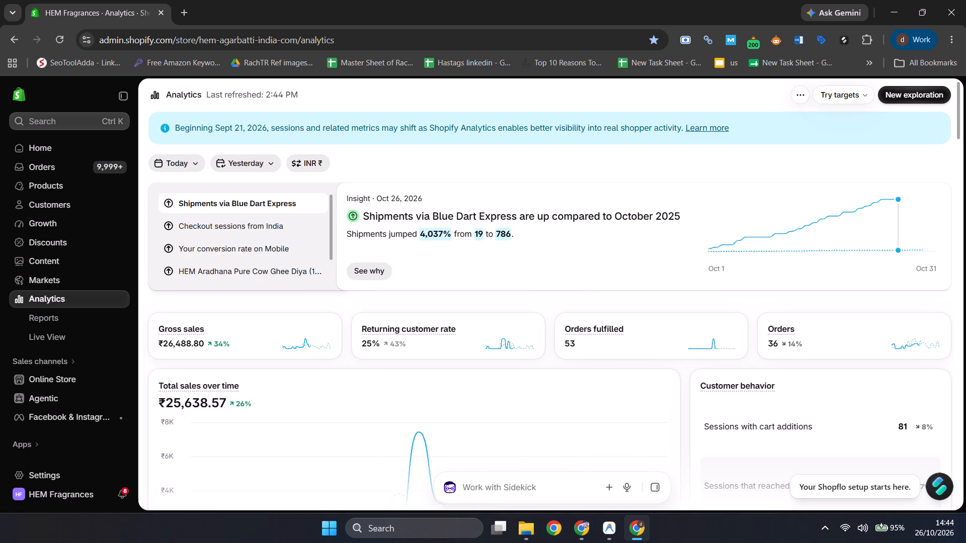
pyautogui.scroll(-4, 666, 377)
pyautogui.scroll(4, 681, 379)
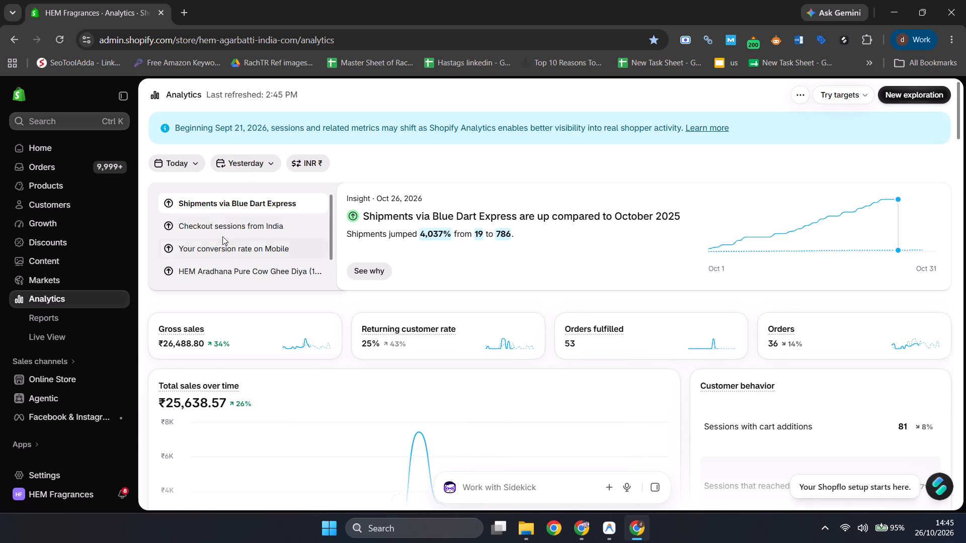
# View the Shopify analytics for Yesterday, ending by closing the Shopify window.
pyautogui.click(181, 158)
pyautogui.click(185, 203)
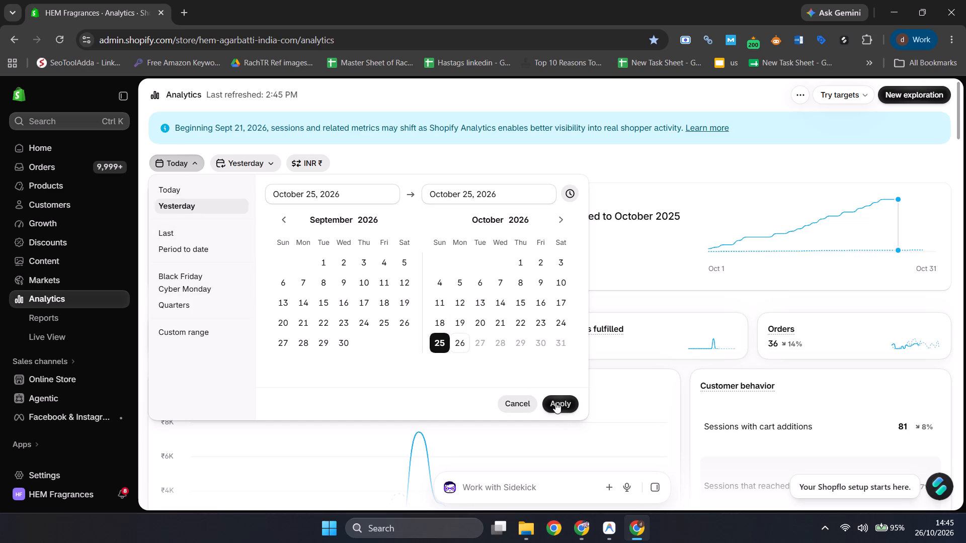
pyautogui.click(554, 402)
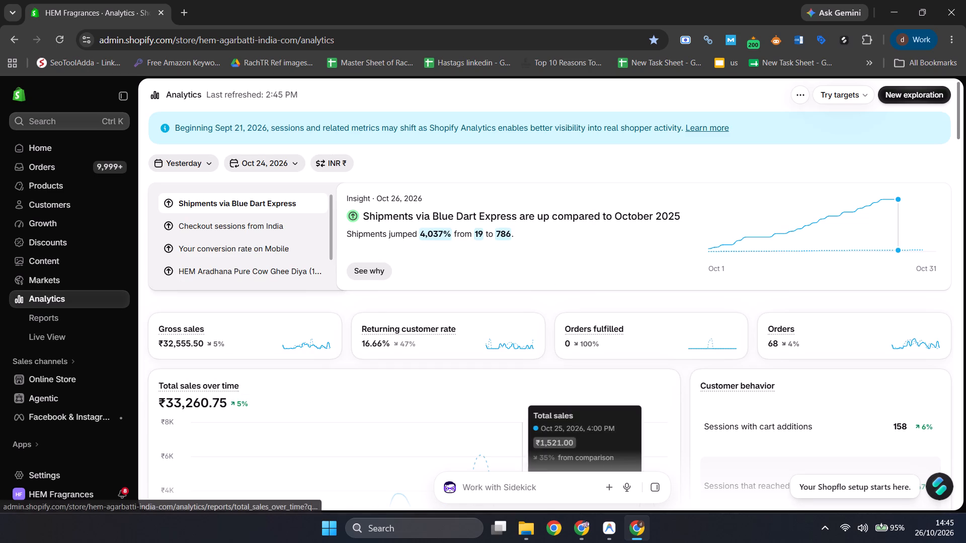
pyautogui.click(965, 0)
# Start a data sync on the HEM Agarbatti dashboard for the Today range.
pyautogui.click(263, 306)
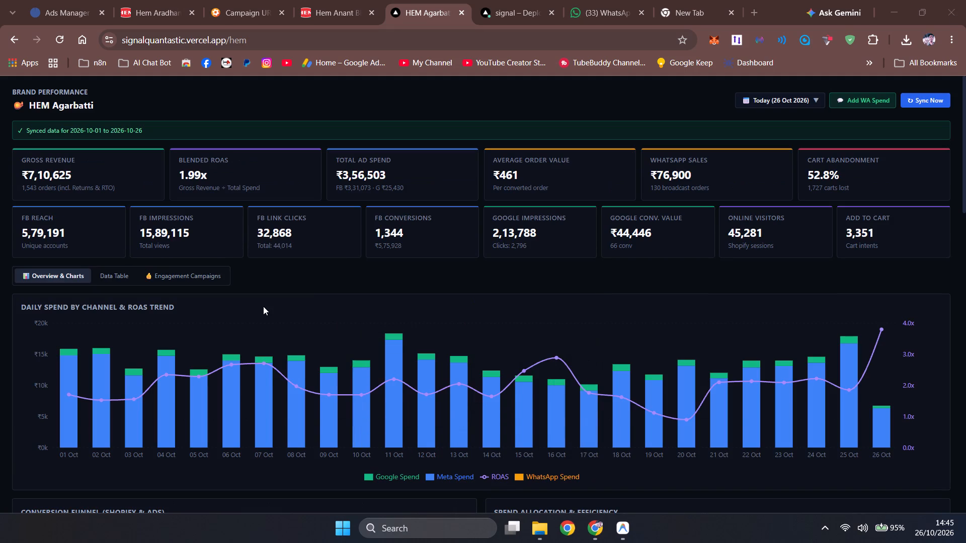
pyautogui.click(913, 99)
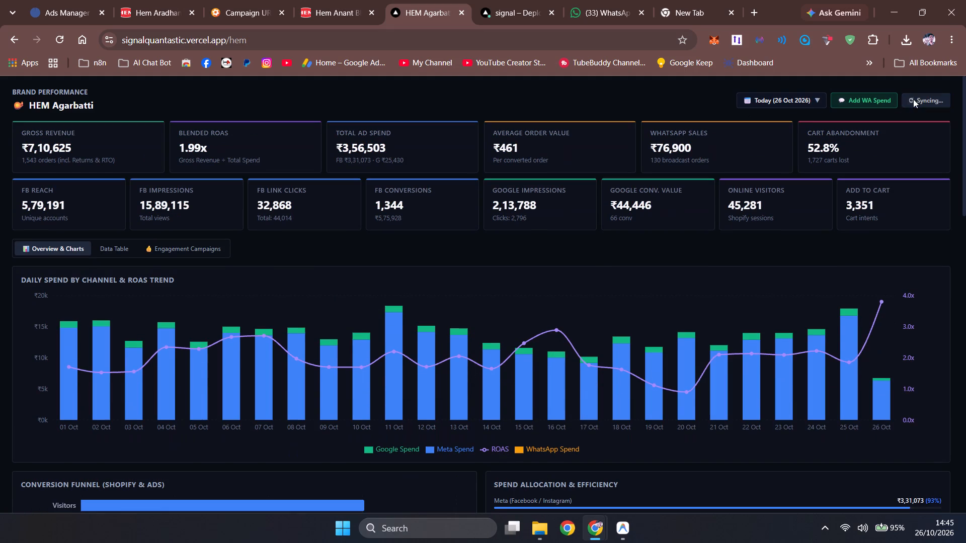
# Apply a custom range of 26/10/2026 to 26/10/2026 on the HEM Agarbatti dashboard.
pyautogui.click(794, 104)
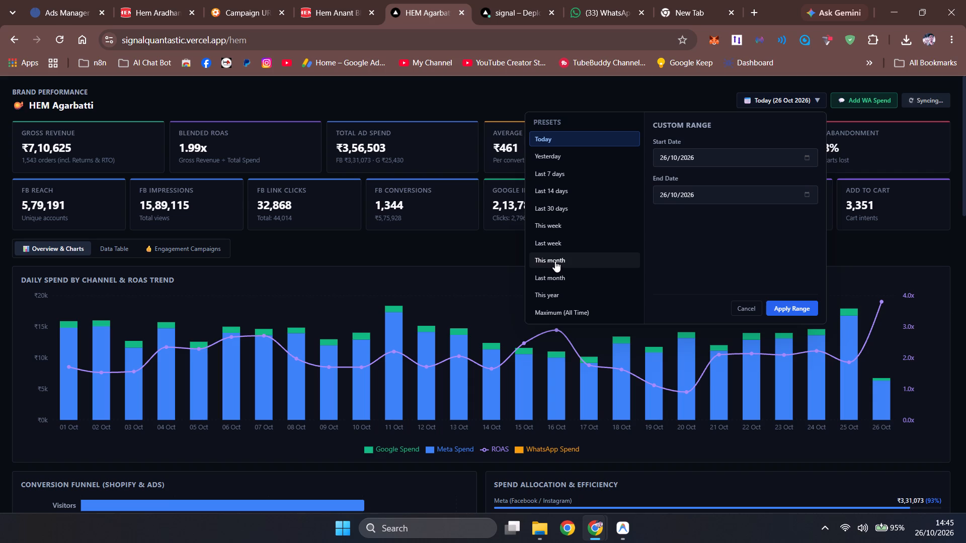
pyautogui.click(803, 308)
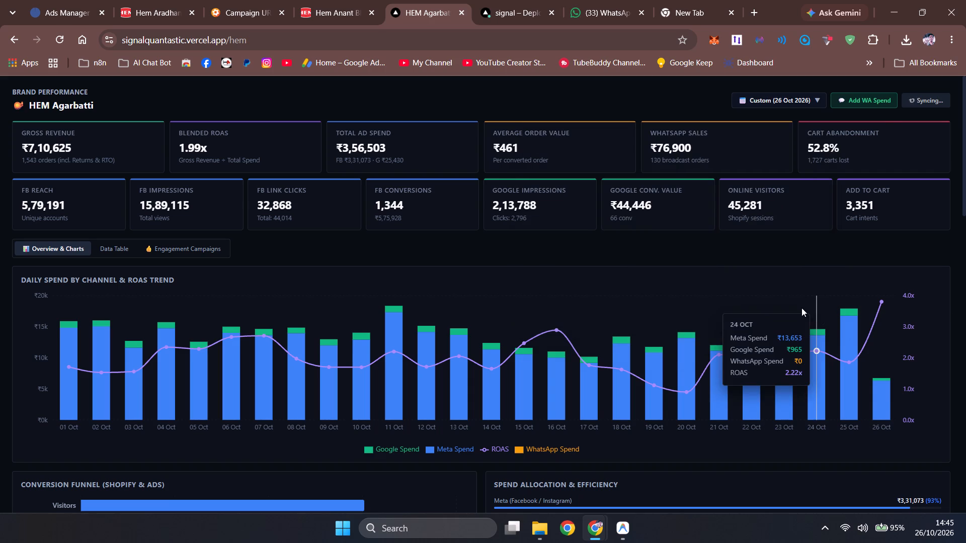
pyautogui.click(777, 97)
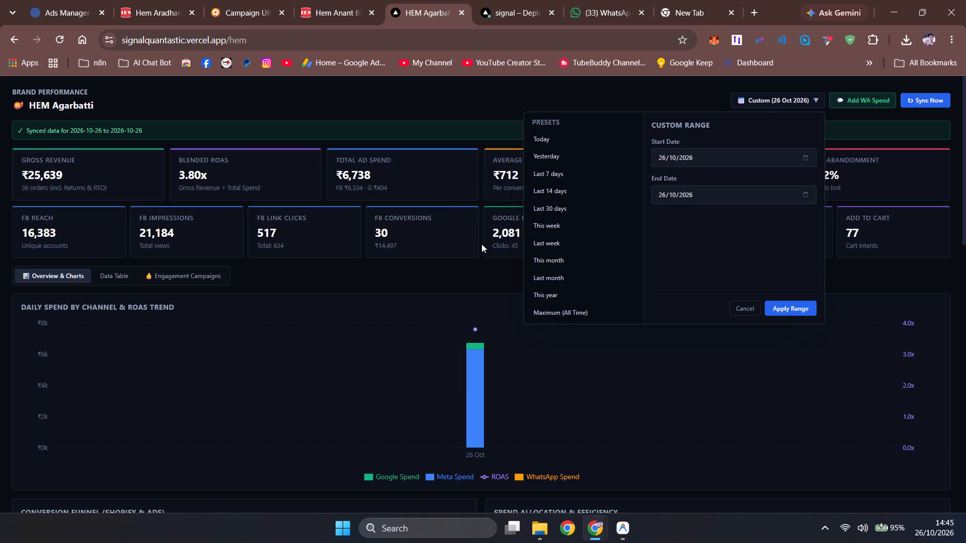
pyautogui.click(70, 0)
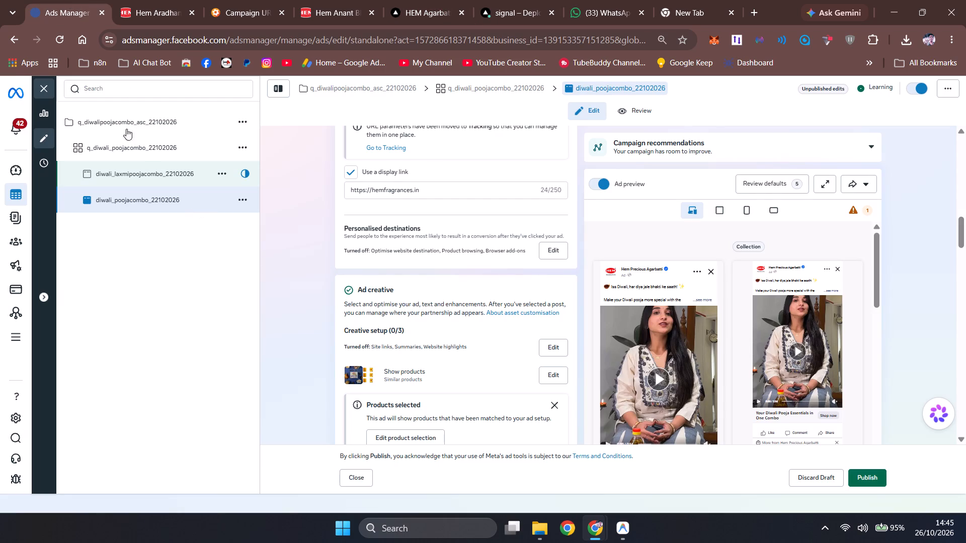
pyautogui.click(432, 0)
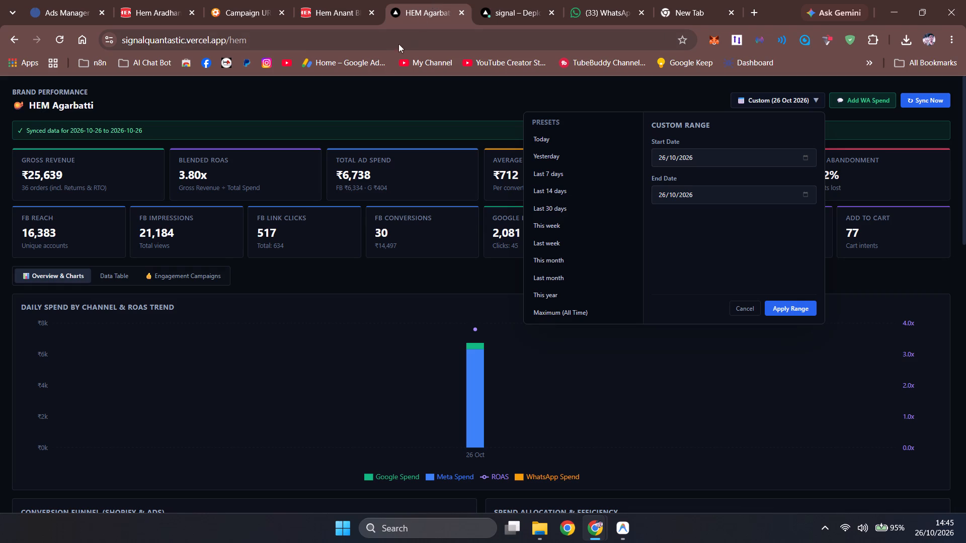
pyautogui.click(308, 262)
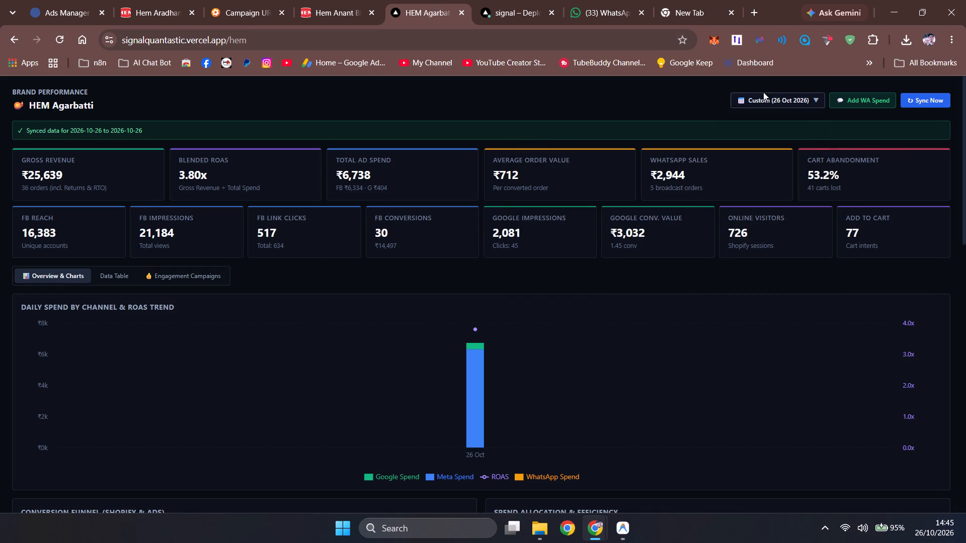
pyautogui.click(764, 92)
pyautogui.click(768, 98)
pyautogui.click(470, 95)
# Set the HEM Agarbatti dashboard's date range to the This month preset.
pyautogui.click(763, 114)
pyautogui.click(765, 101)
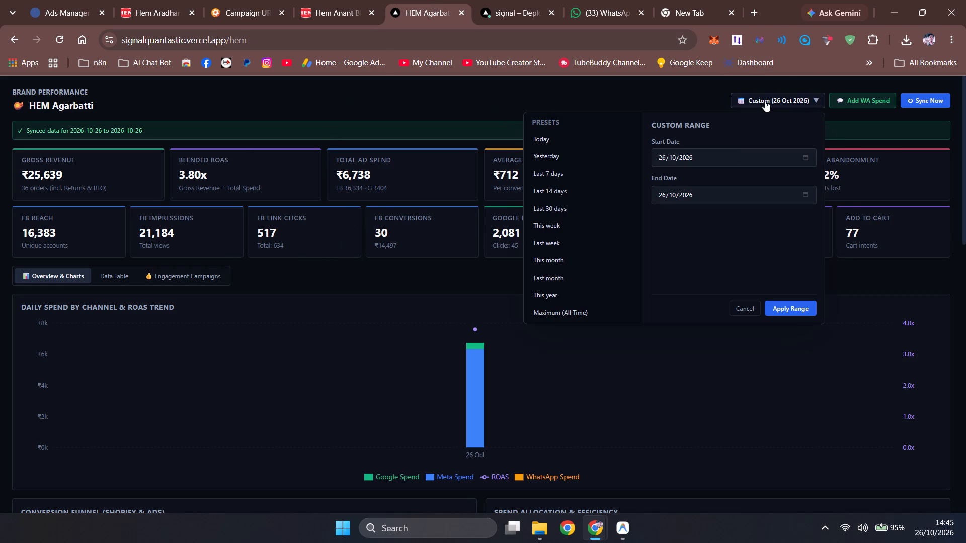
pyautogui.click(549, 262)
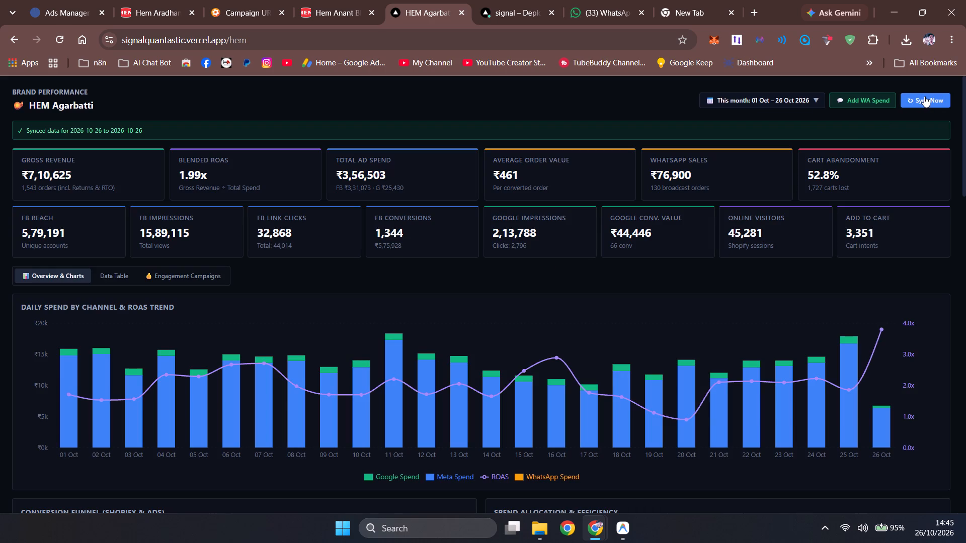
# Start a data sync on the HEM Agarbatti dashboard for the This month range.
pyautogui.click(911, 98)
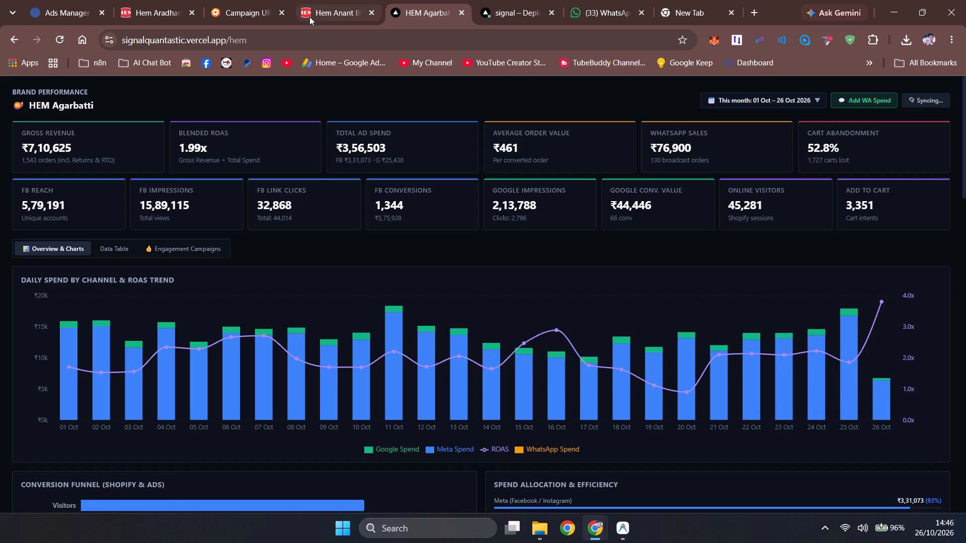
# Switch to Meta Ads Manager and open the draft ad diwali_laxmipoojacombo_22102026 in the editor.
pyautogui.click(73, 0)
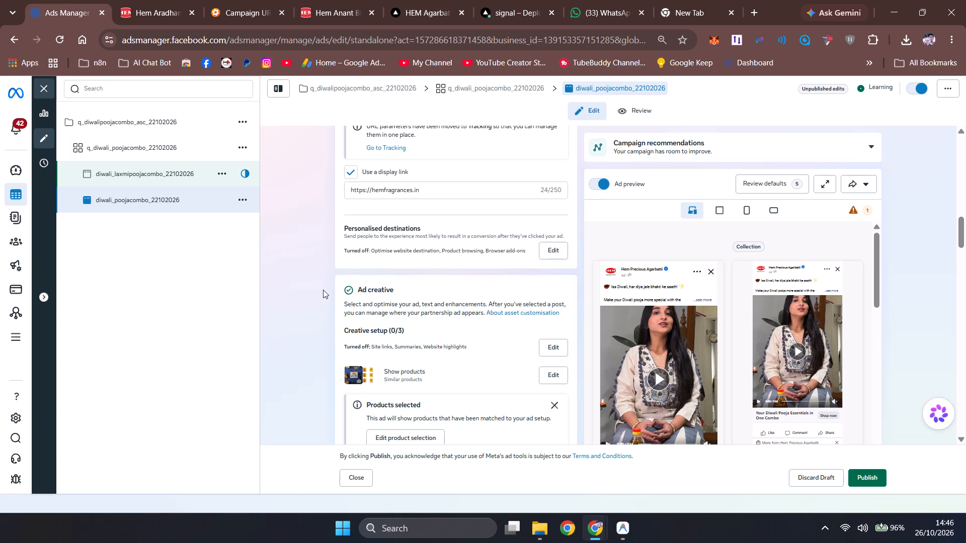
pyautogui.click(151, 179)
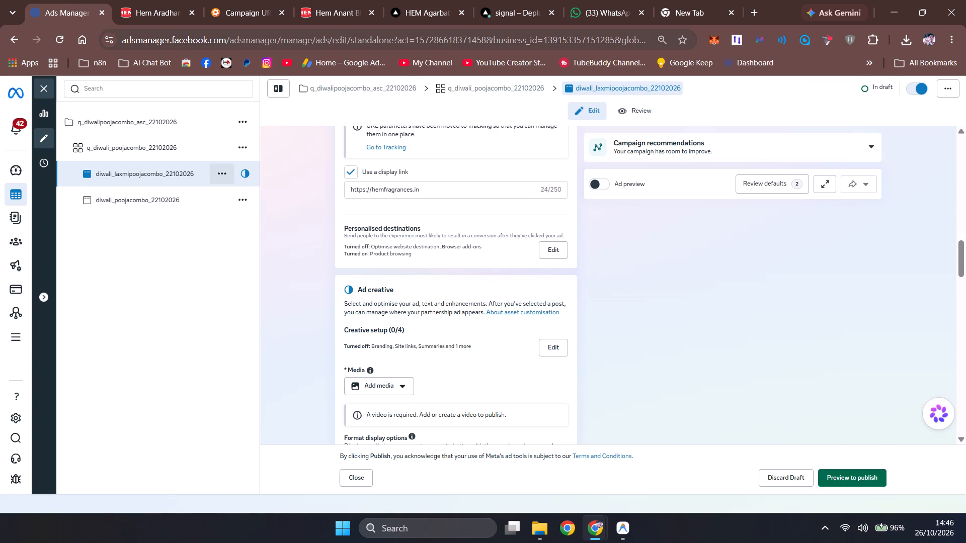
# Switch to the Hem Aradhana Bliss Gift Box product page on the HEM Fragrances store.
pyautogui.click(152, 0)
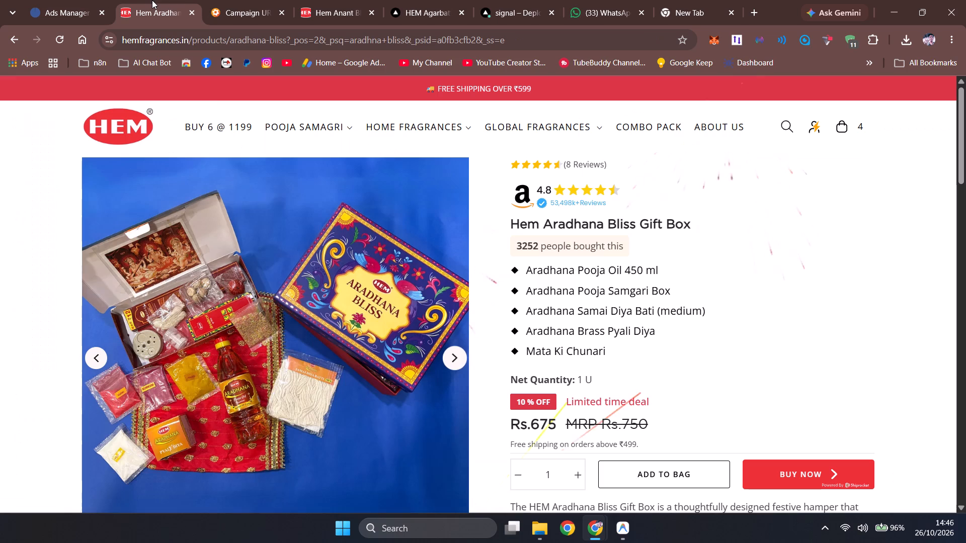